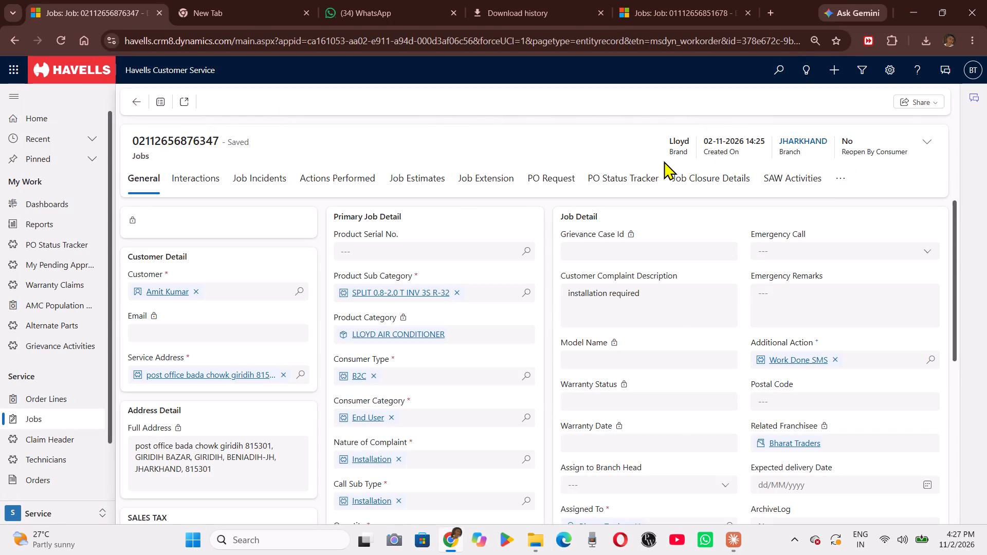
click(135, 109)
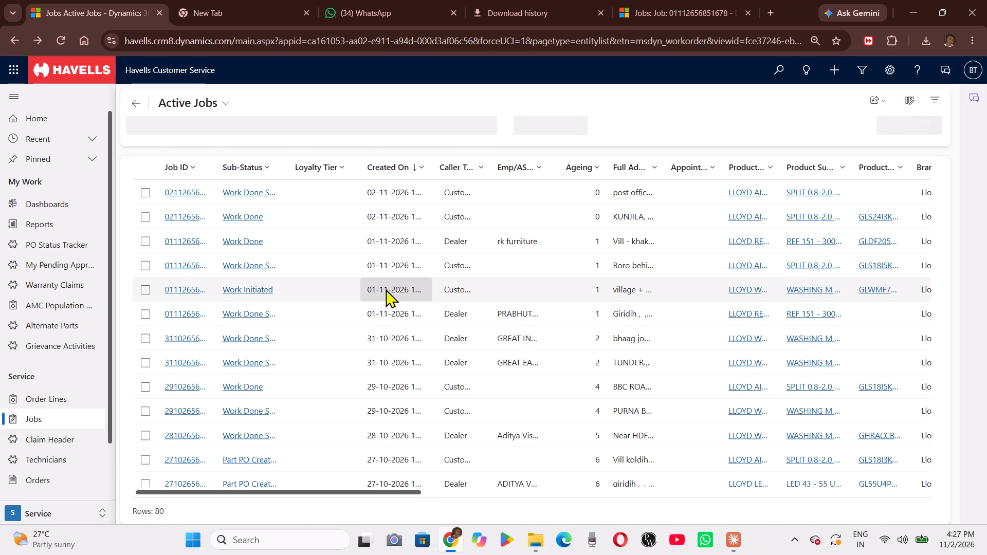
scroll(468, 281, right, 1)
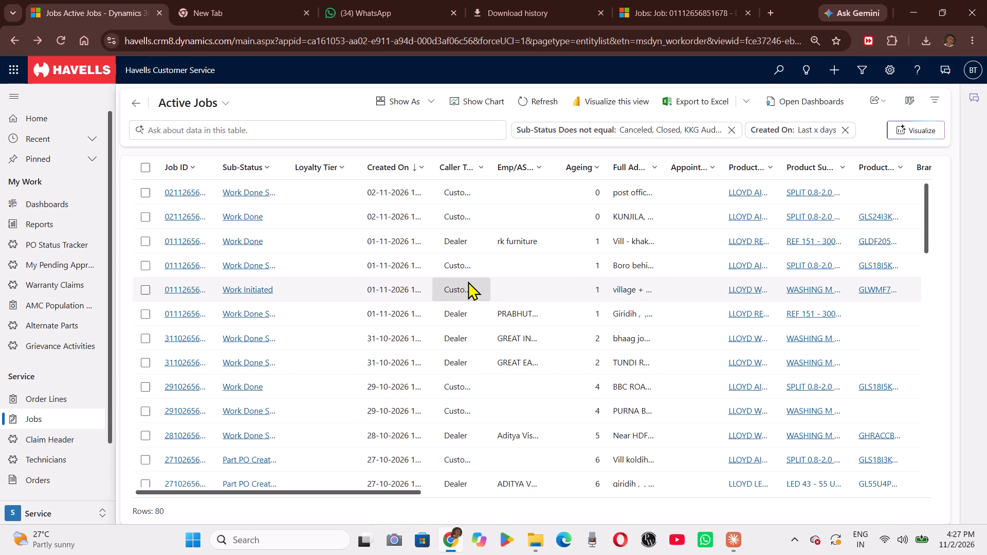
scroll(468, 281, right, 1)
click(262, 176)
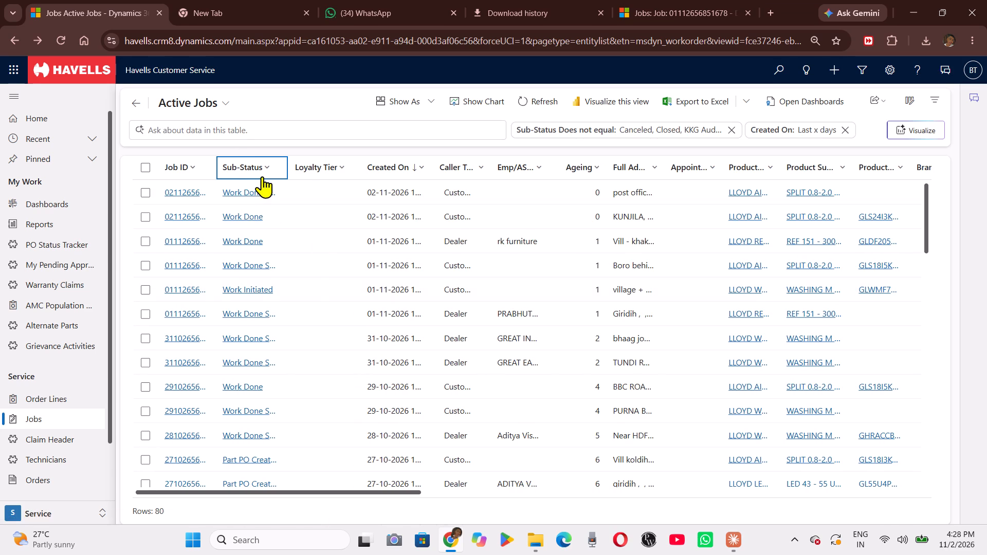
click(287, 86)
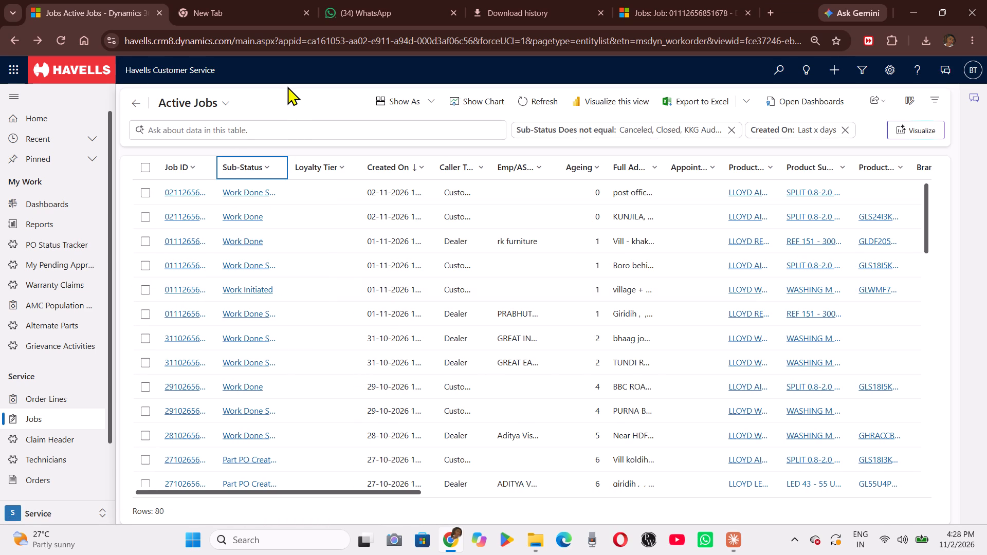
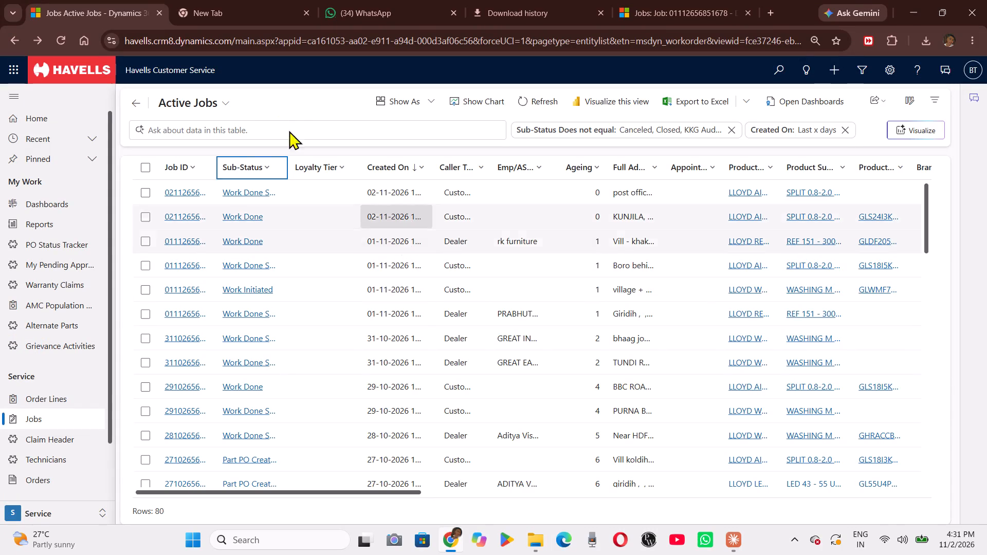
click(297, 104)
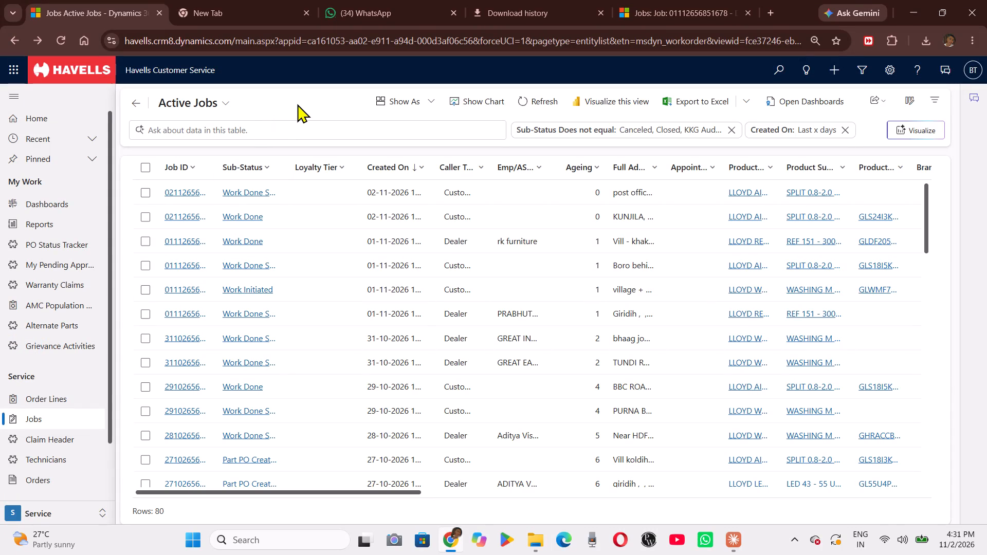
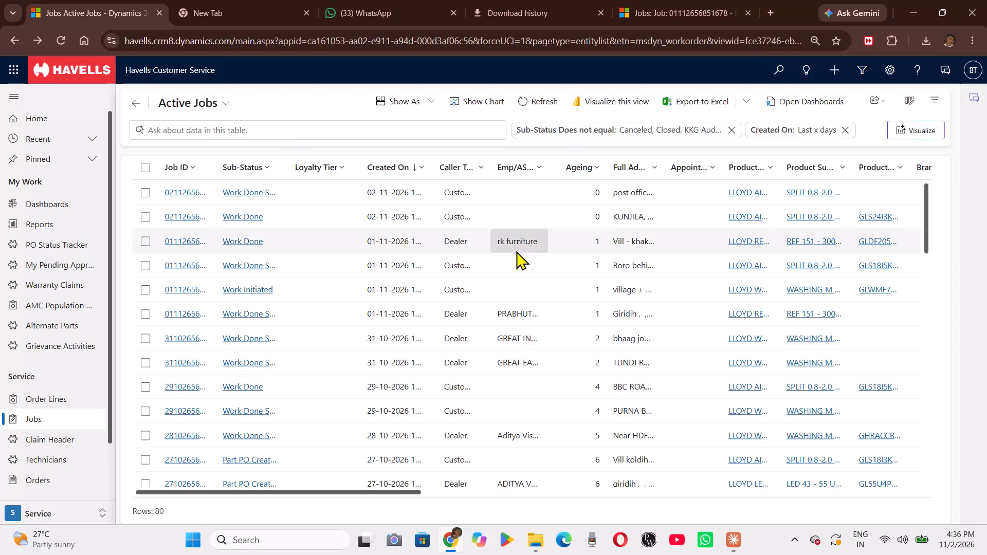
Examine the unfiltered active jobs list across its sub-status, product, call sub-type and owner columns.
scroll(516, 251, up, 1)
scroll(516, 251, left, 3)
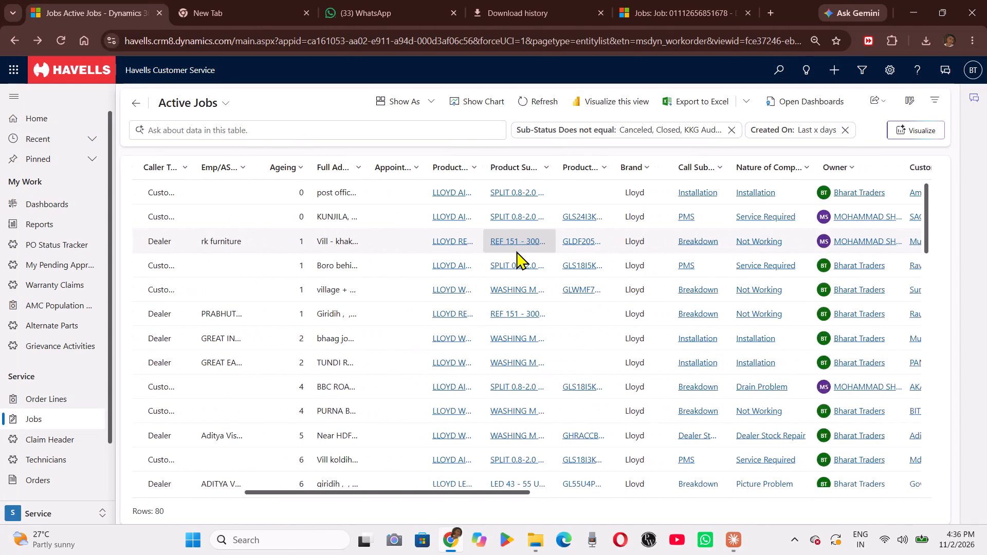
scroll(516, 251, left, 1)
scroll(516, 251, up, 1)
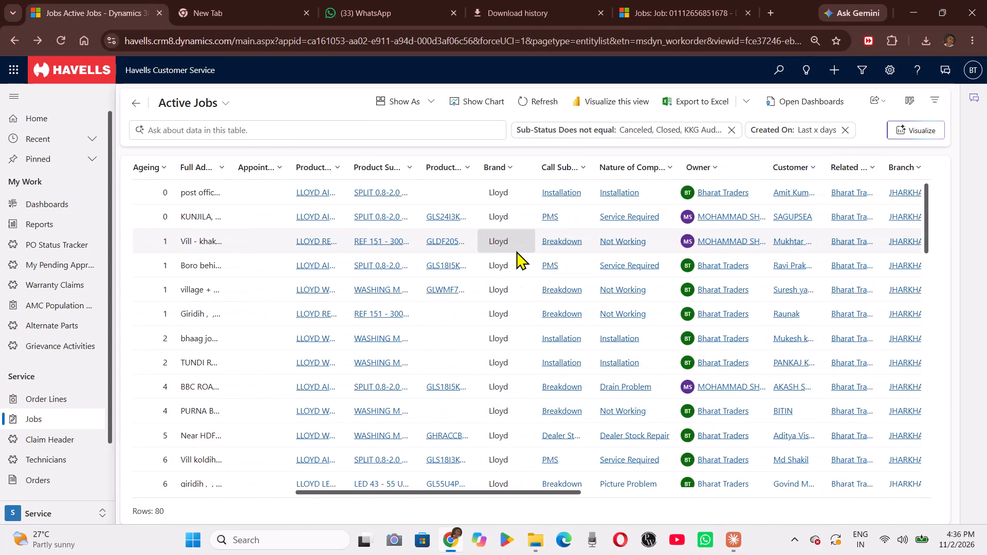
scroll(516, 251, up, 2)
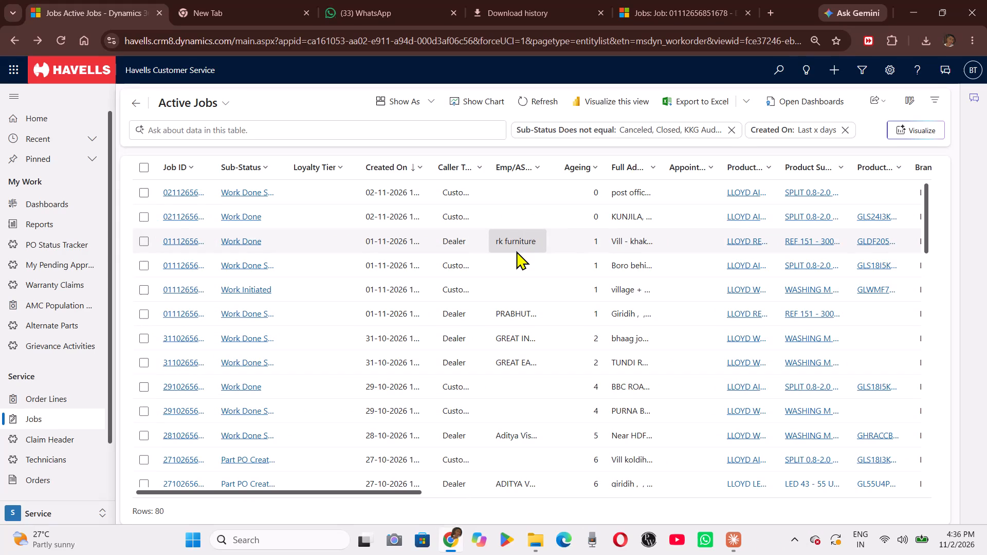
scroll(516, 251, down, 1)
scroll(516, 251, up, 1)
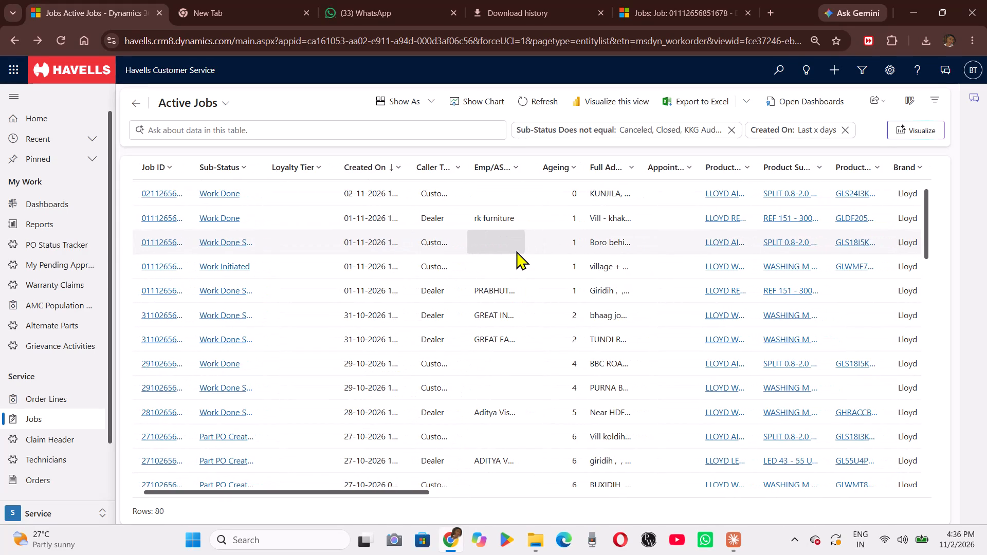
scroll(516, 251, up, 3)
Filter the active jobs so that Sub-Status equals Work Done SMS.
click(270, 173)
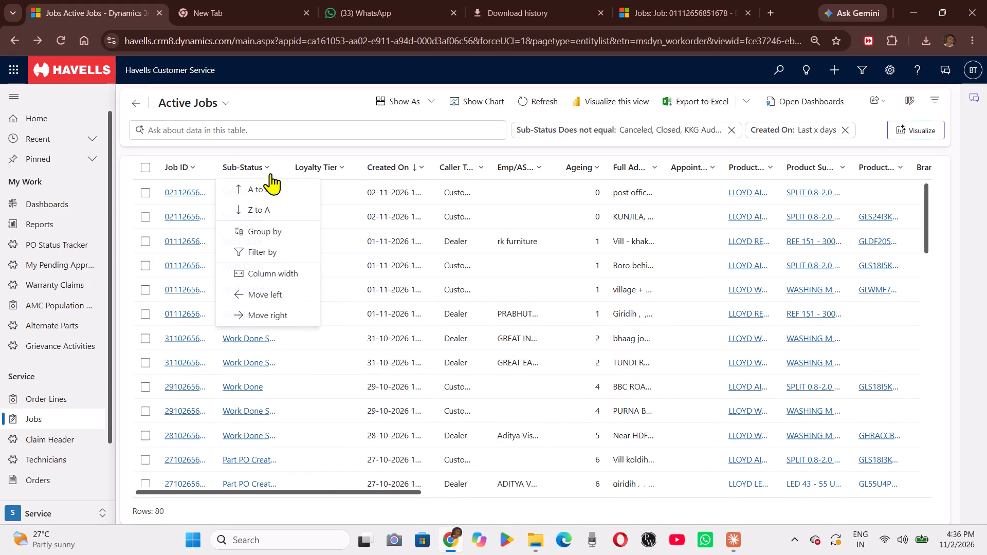
click(277, 247)
key(w)
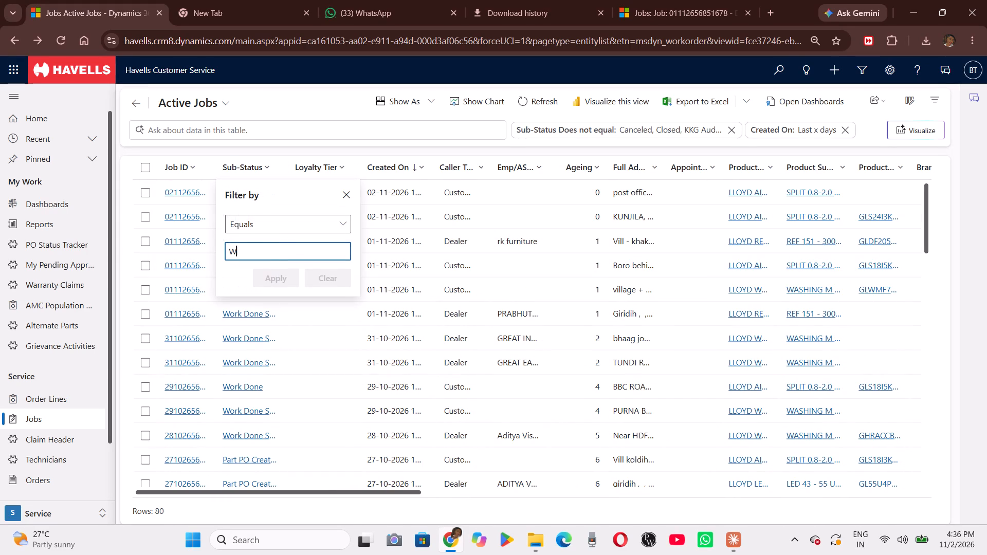
click(277, 274)
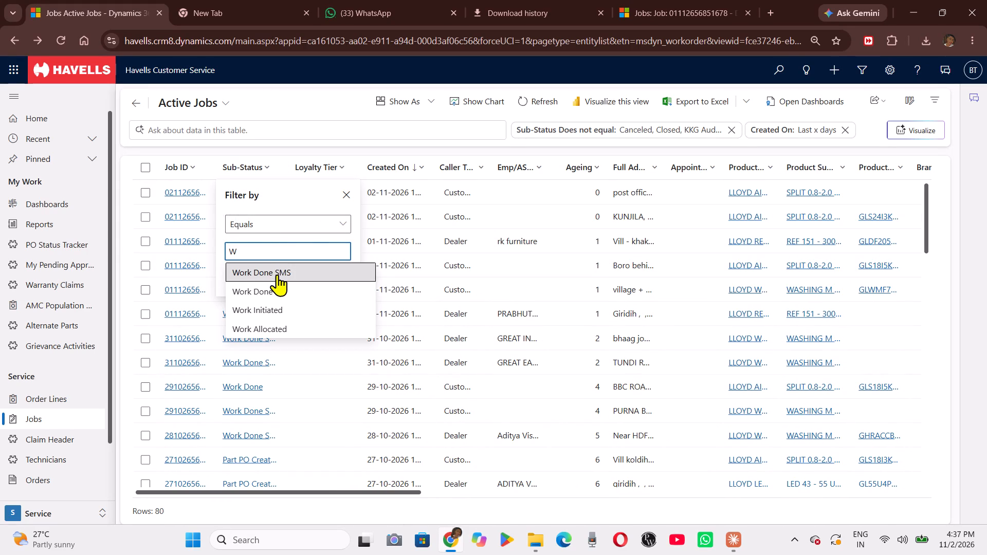
click(277, 291)
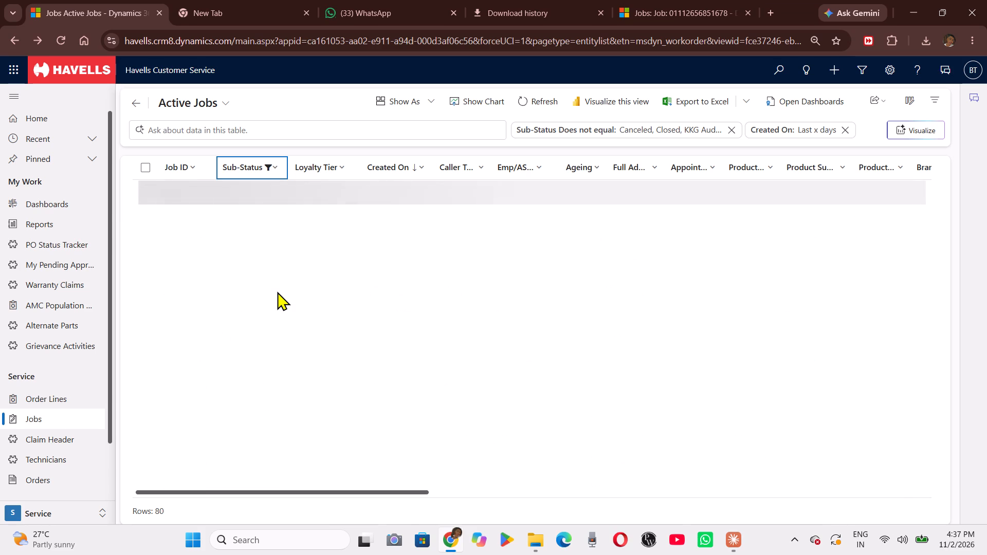
Open the Lloyd air conditioner installation job created 24-10-2026, look up its Product Serial No., and return to the jobs list.
scroll(468, 297, left, 2)
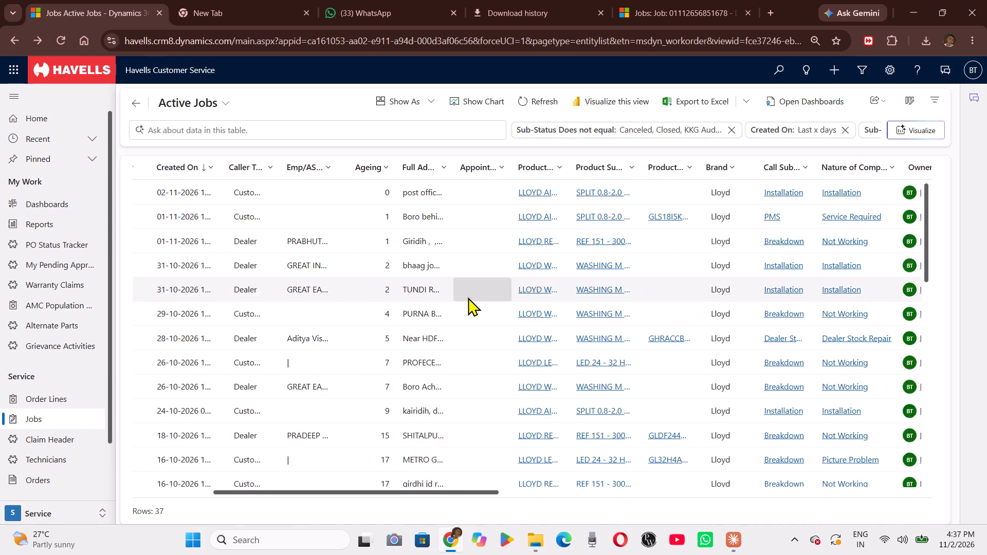
scroll(468, 297, left, 1)
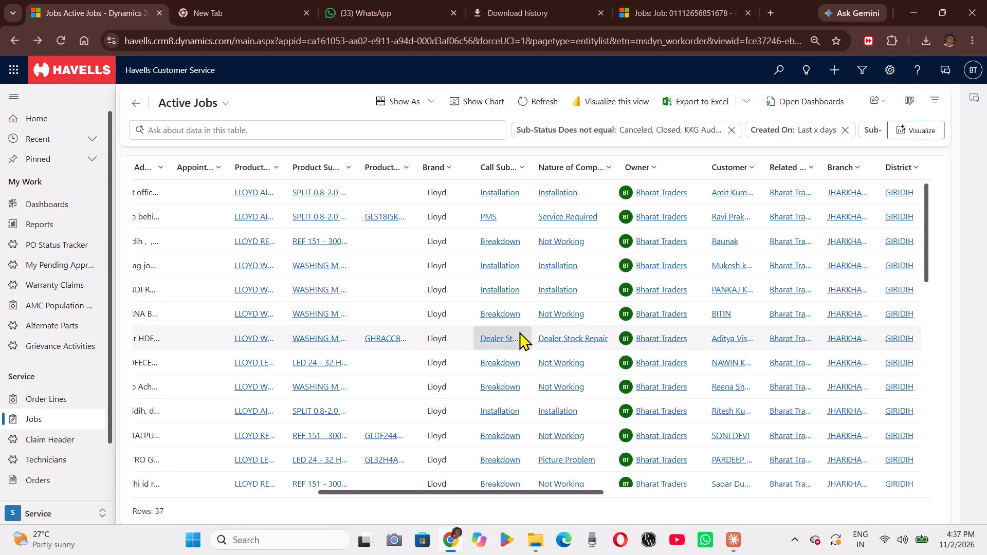
scroll(519, 331, down, 1)
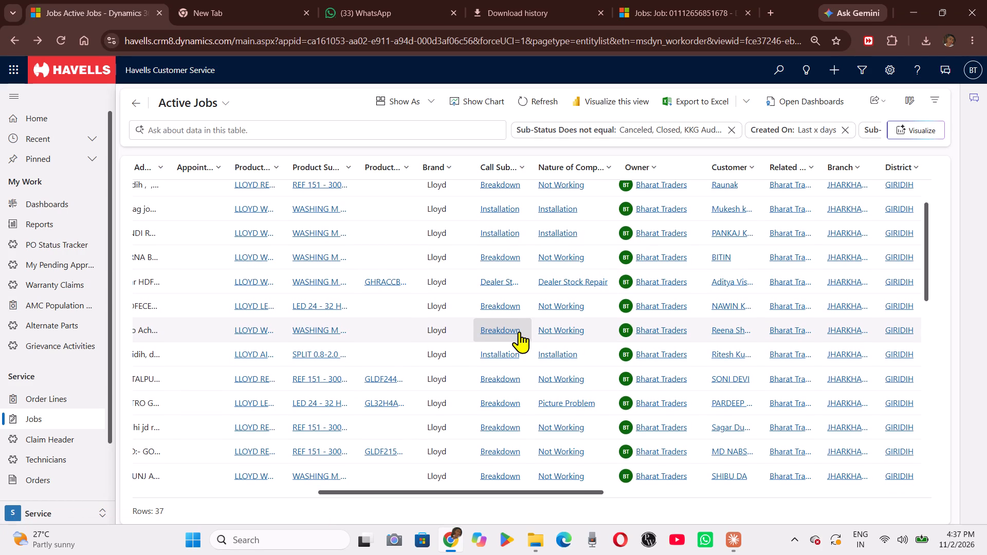
scroll(519, 331, right, 1)
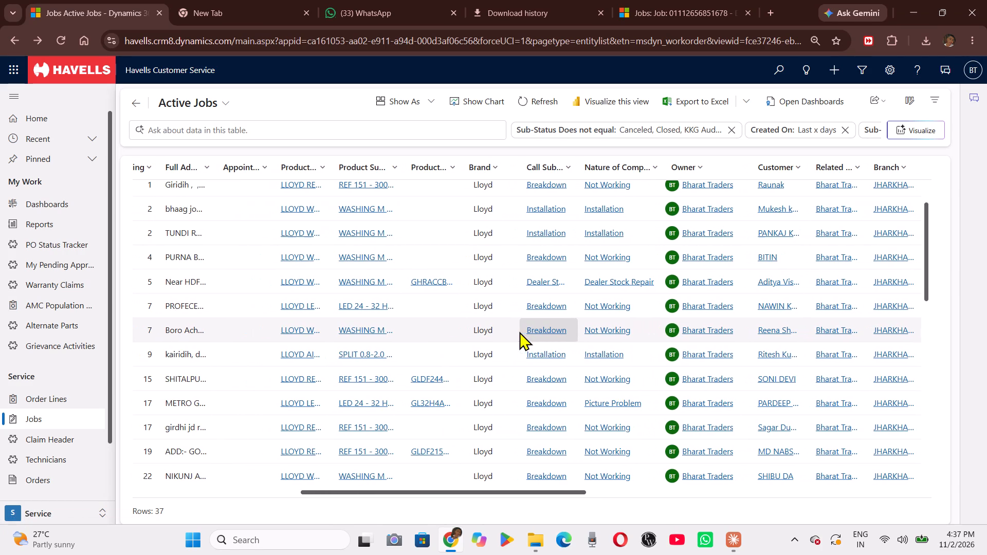
triple_click(441, 356)
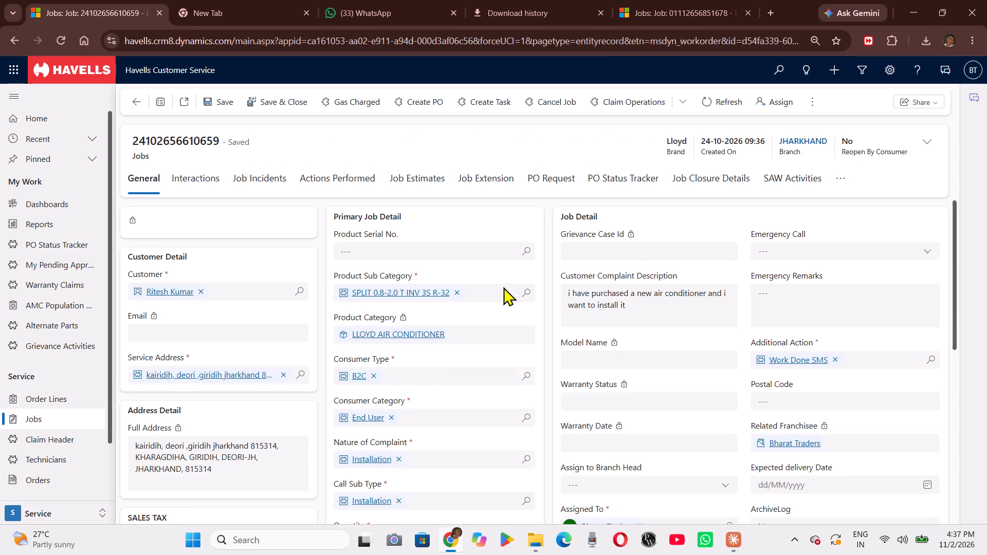
click(529, 254)
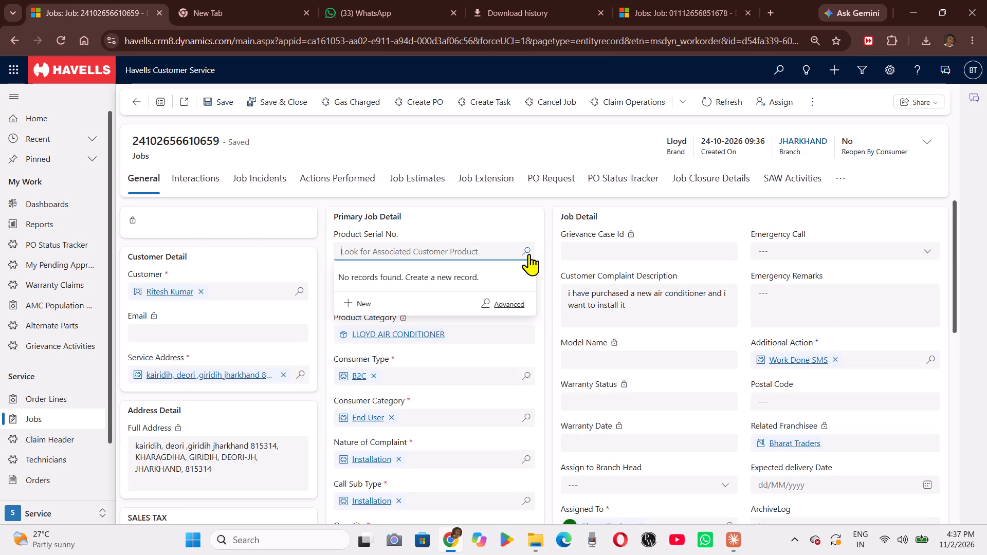
click(132, 101)
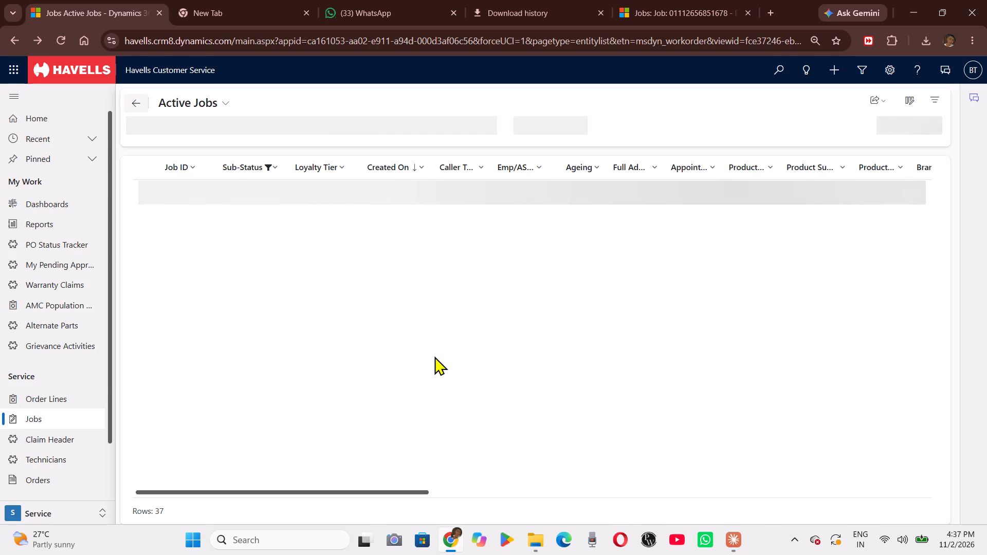
Examine the ageing, product, call sub-type and nature of complaint columns of the Work Done SMS jobs.
scroll(498, 409, down, 1)
scroll(498, 409, left, 1)
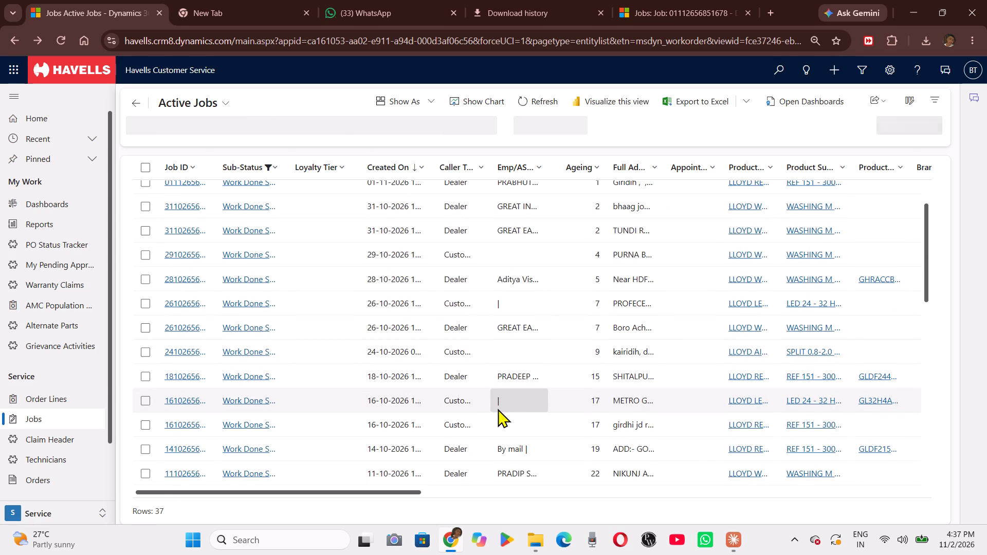
scroll(498, 409, left, 1)
scroll(498, 409, up, 4)
scroll(498, 409, left, 1)
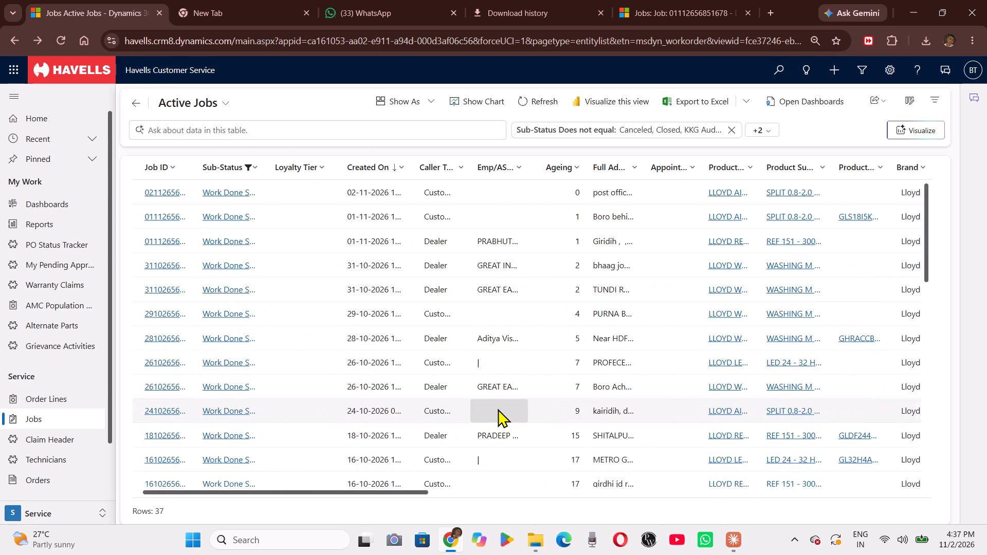
scroll(498, 409, left, 1)
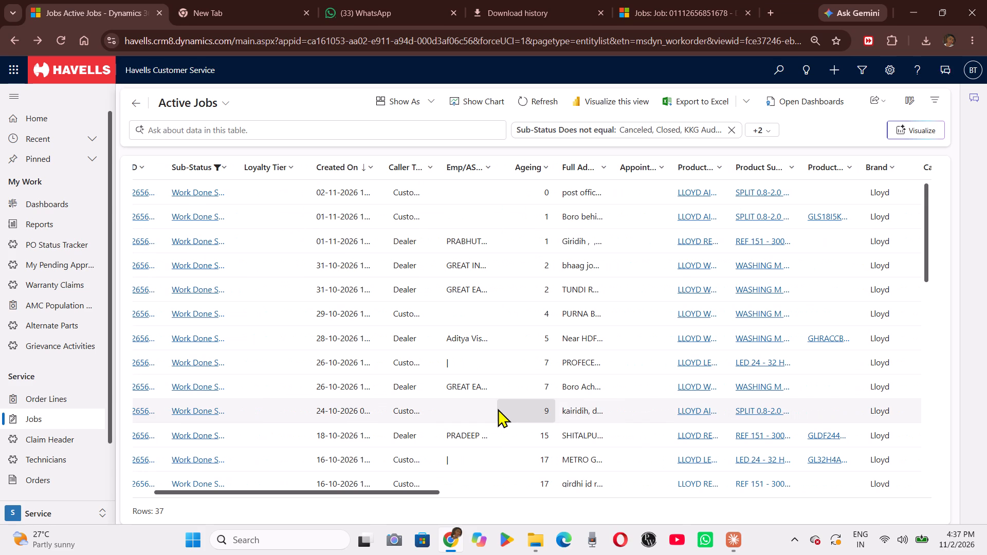
scroll(498, 409, left, 3)
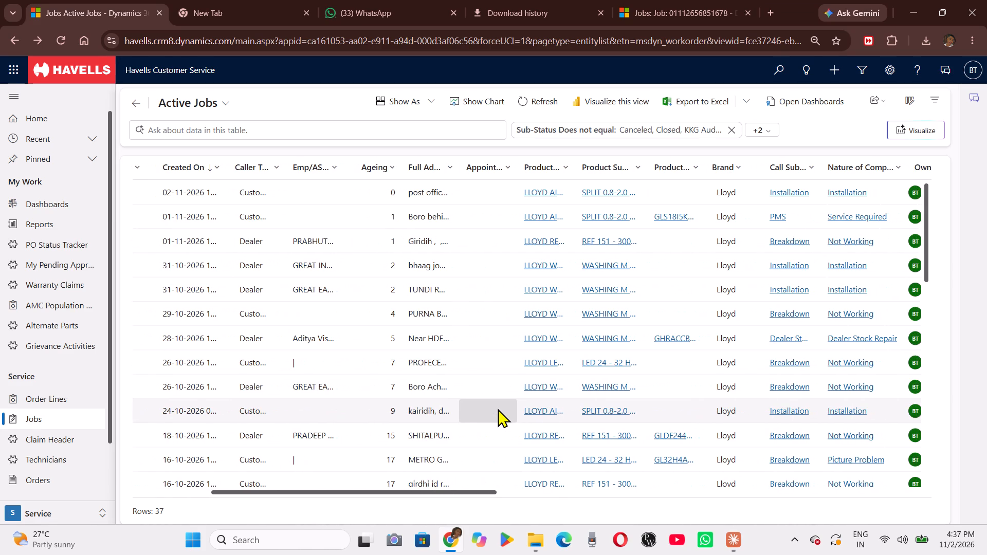
scroll(498, 409, left, 4)
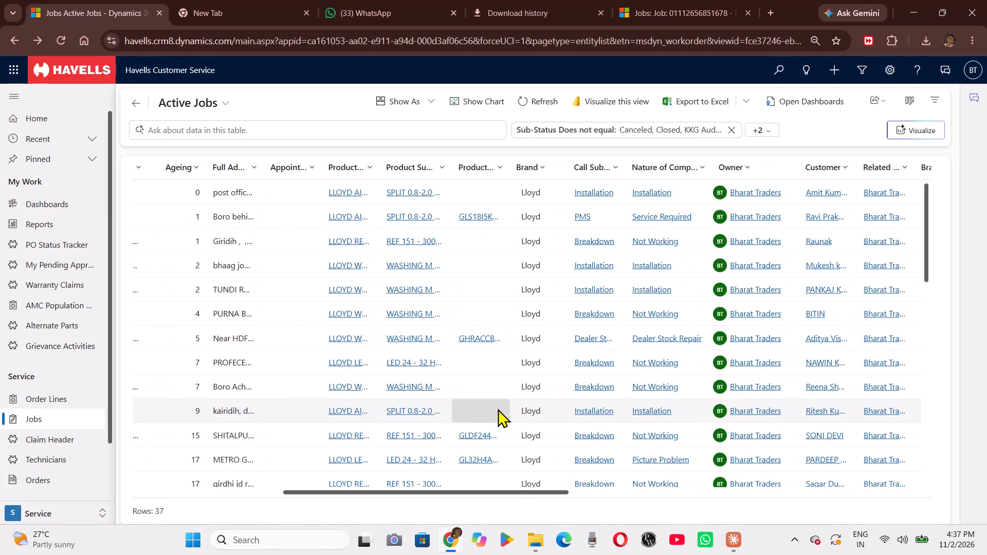
Read through the Work Done SMS jobs down to the end of the list, comparing ageing, product and complaint.
scroll(498, 409, down, 2)
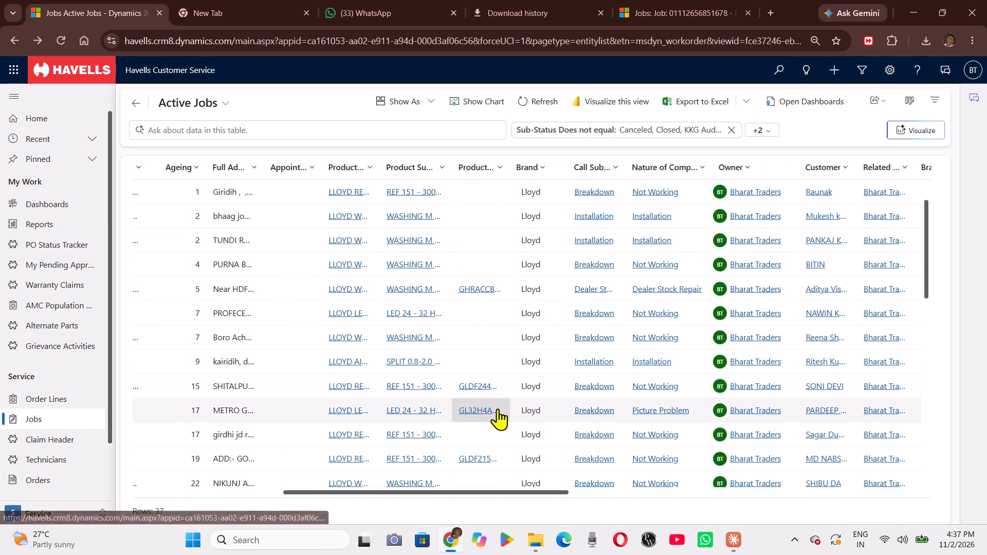
scroll(498, 409, down, 1)
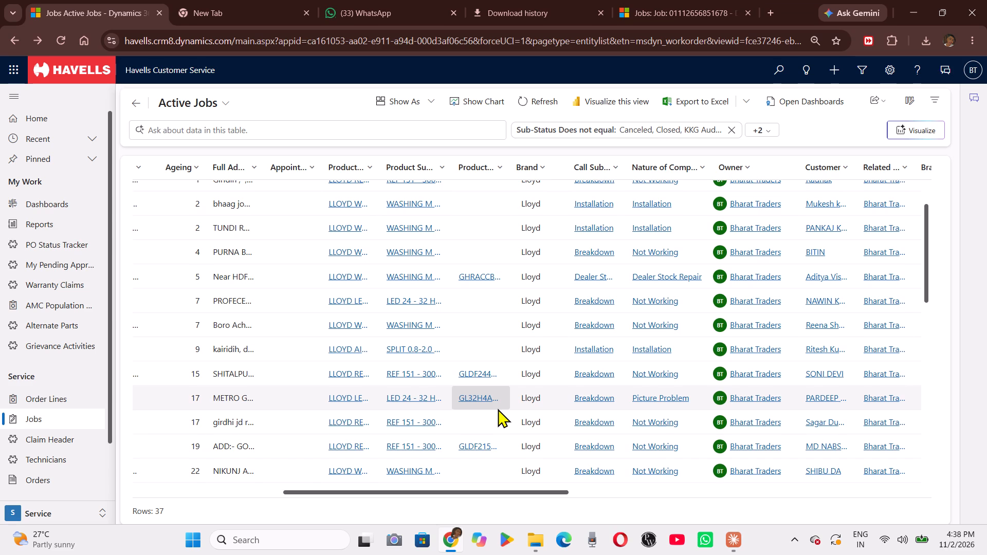
scroll(498, 409, down, 3)
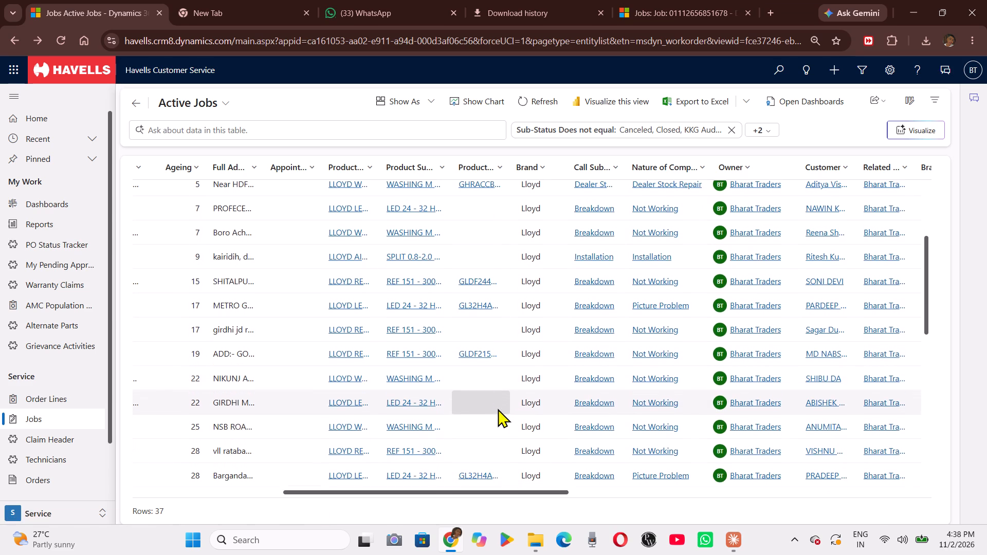
scroll(498, 409, down, 4)
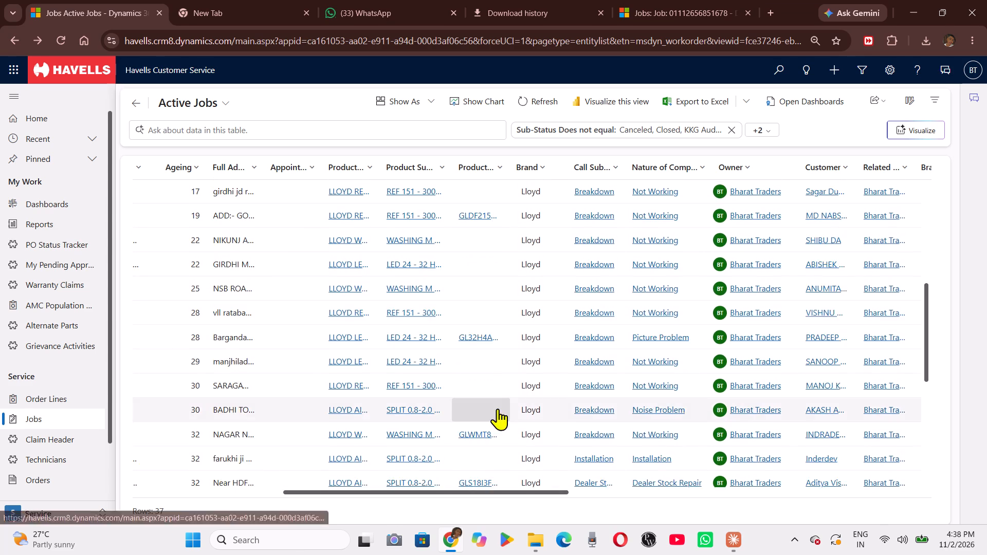
scroll(498, 409, down, 9)
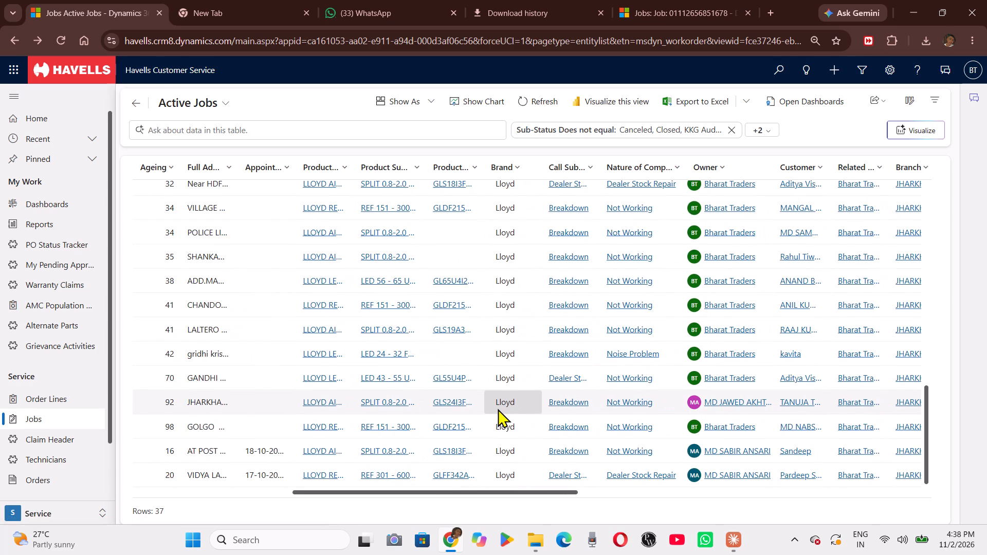
Open the 41-day-old Lloyd air conditioner breakdown job whose product code starts with GLS19A3.
scroll(498, 409, up, 1)
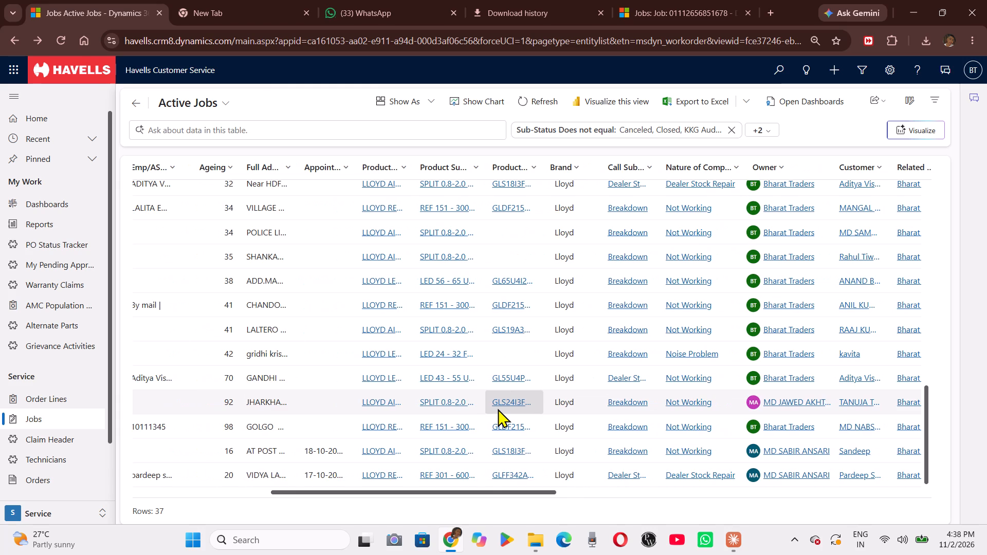
scroll(498, 409, up, 3)
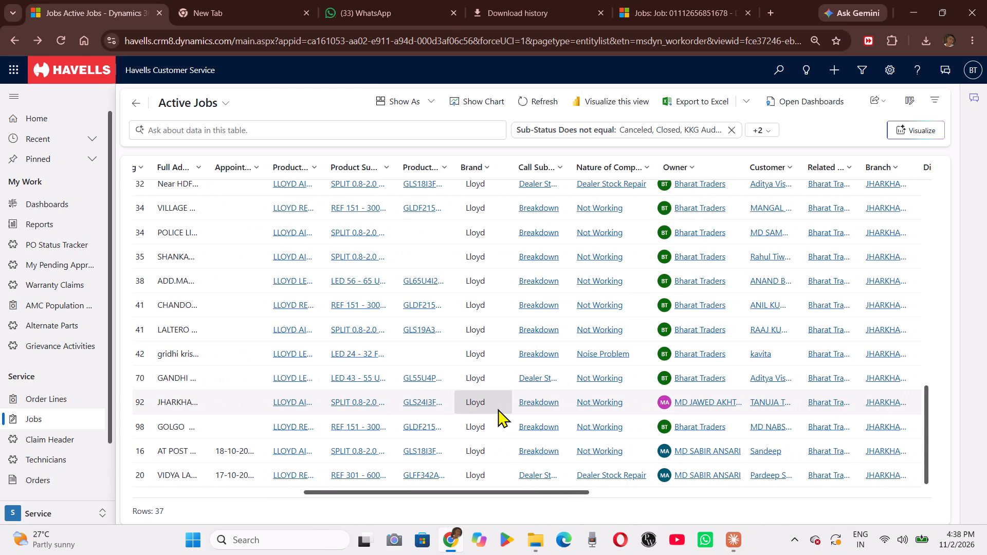
scroll(498, 409, up, 1)
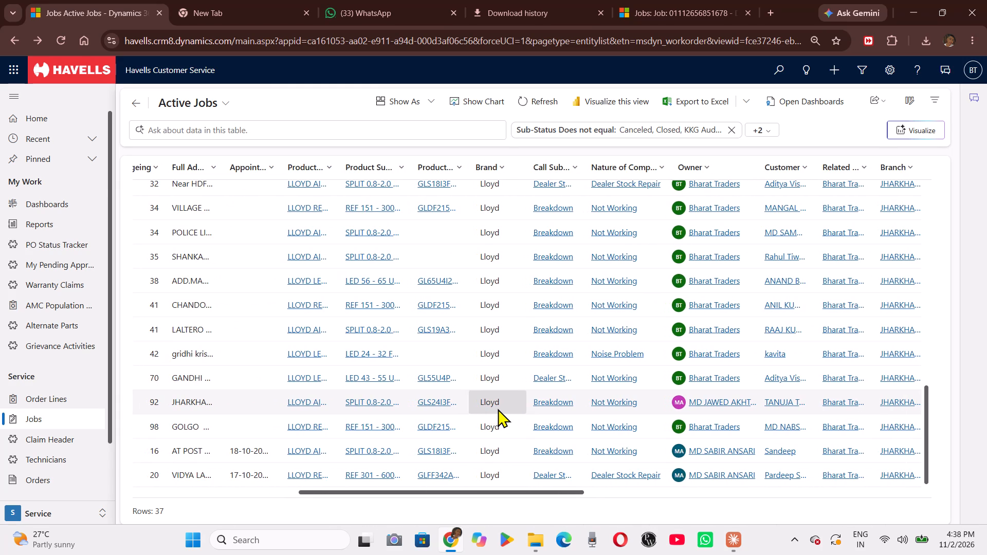
scroll(498, 409, up, 2)
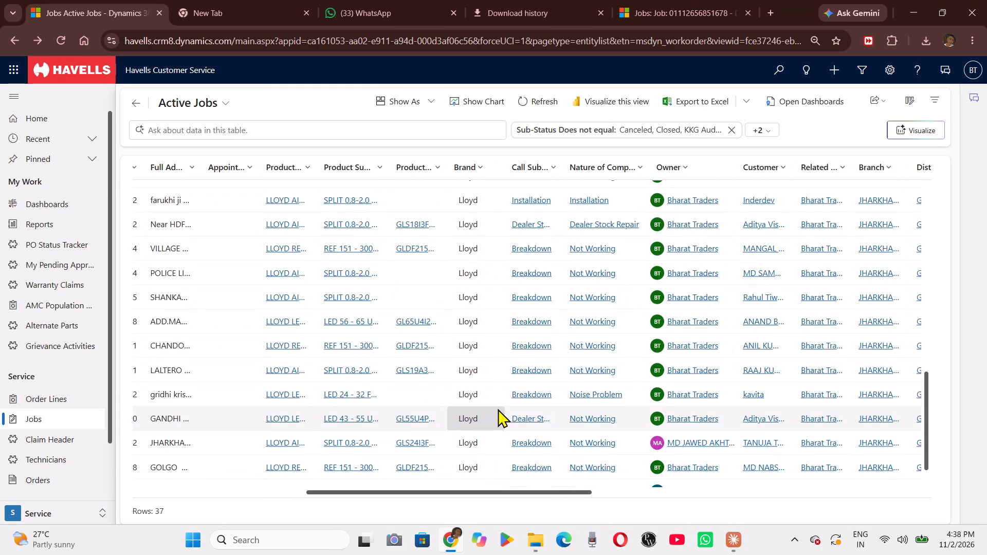
scroll(498, 409, up, 3)
scroll(498, 409, right, 3)
triple_click(416, 374)
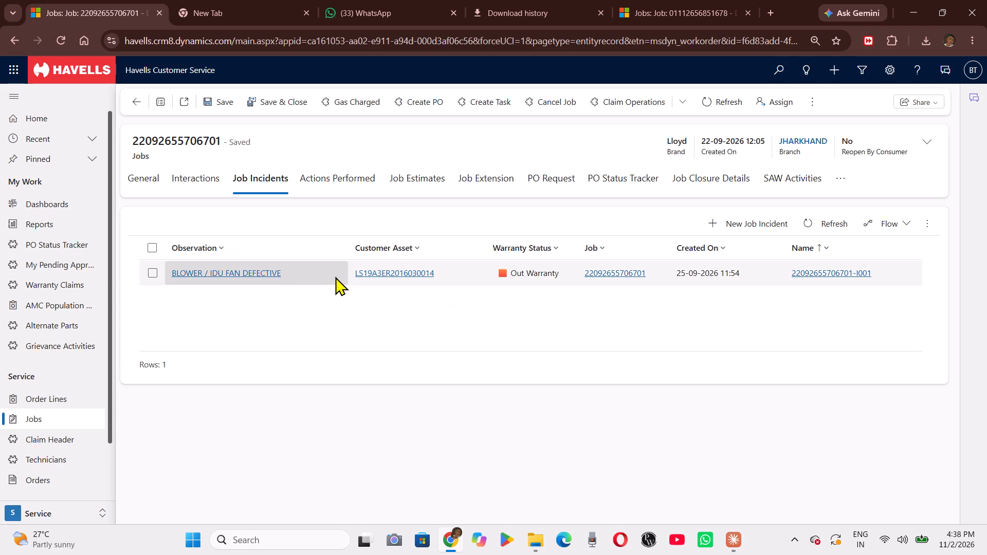
triple_click(335, 276)
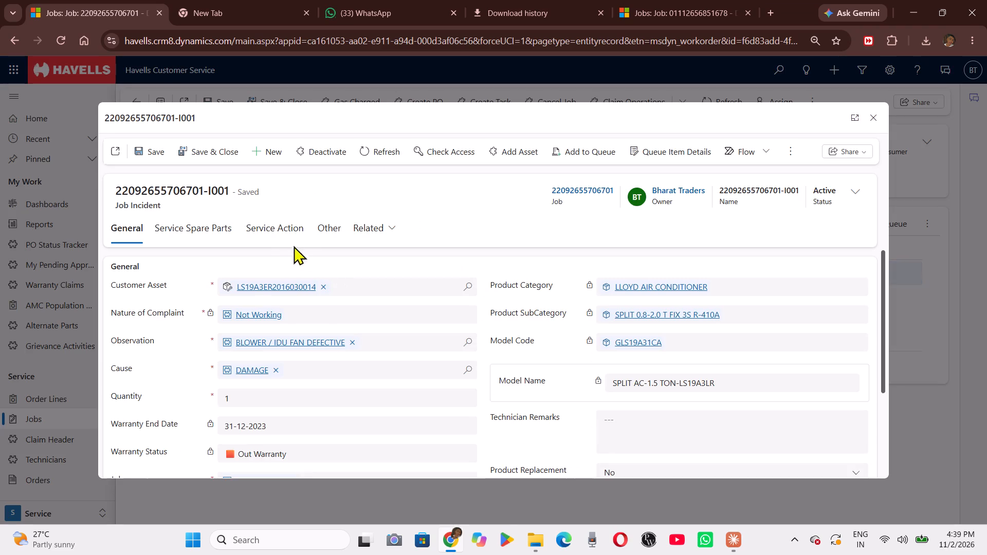
Check the service actions recorded on the blower fan incident, refresh their list repeatedly, and close the incident.
click(286, 235)
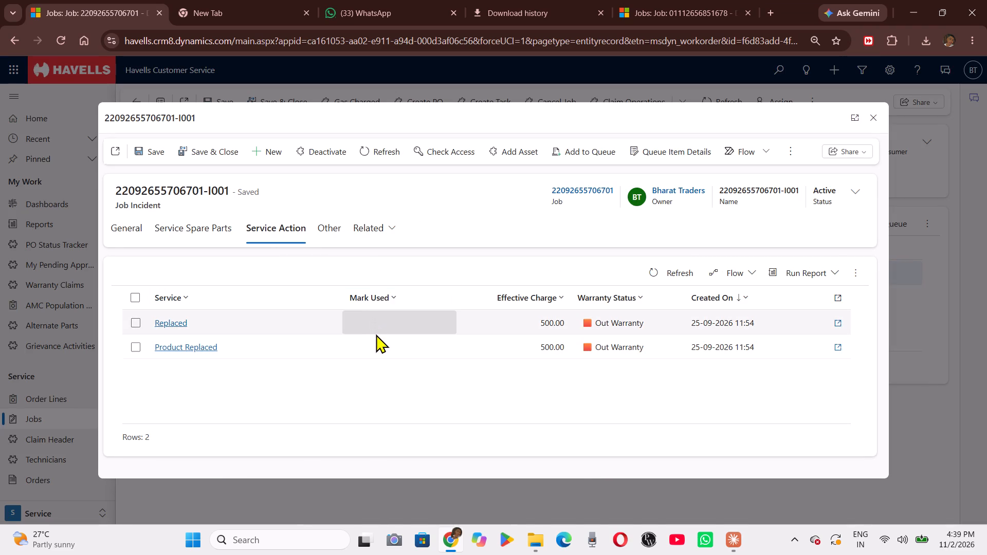
click(676, 282)
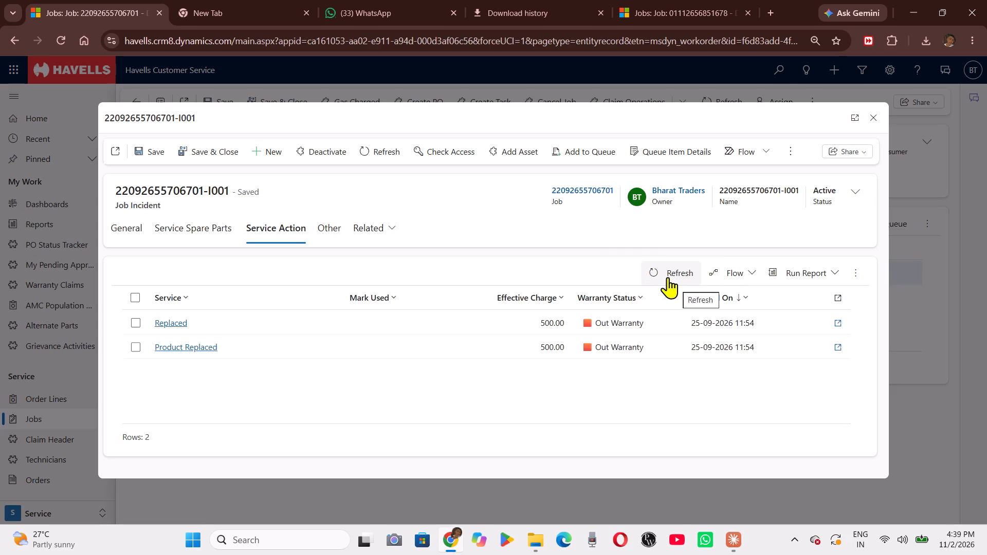
click(663, 274)
click(663, 274)
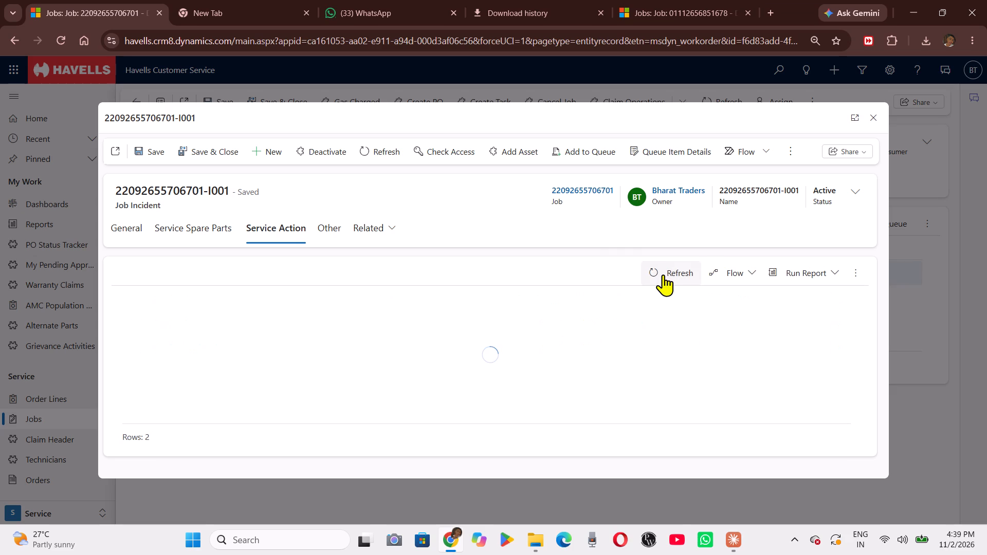
click(663, 274)
click(663, 274)
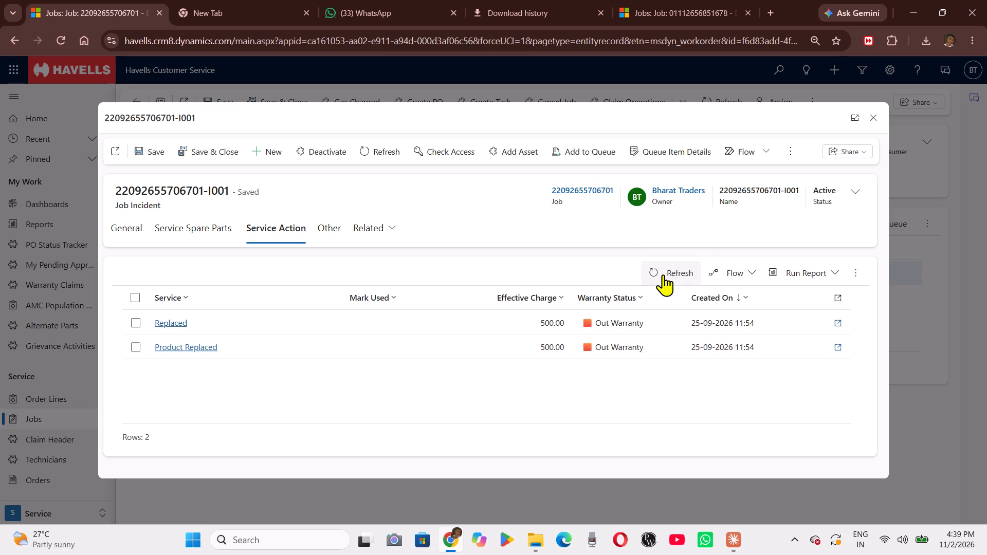
click(663, 274)
click(663, 274)
click(663, 274)
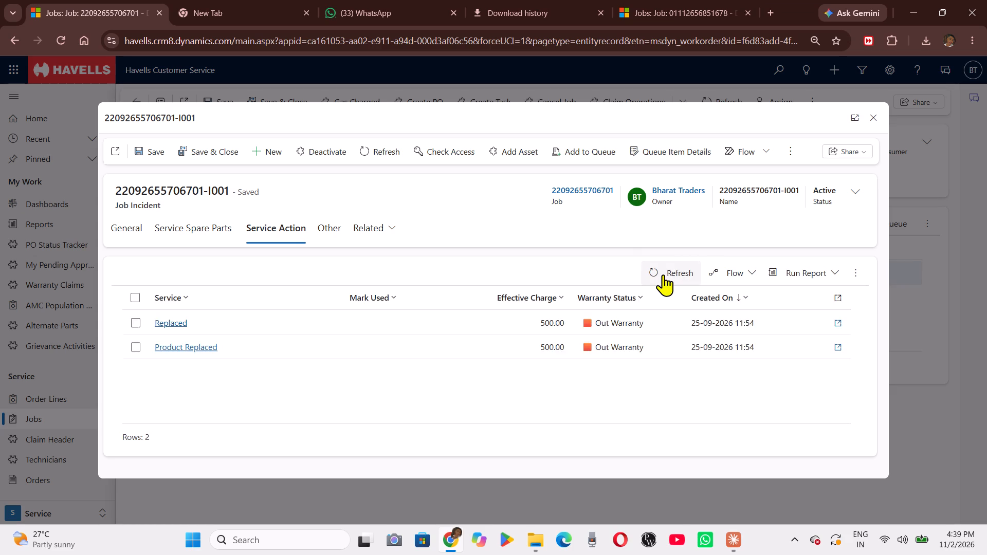
click(663, 274)
click(663, 274)
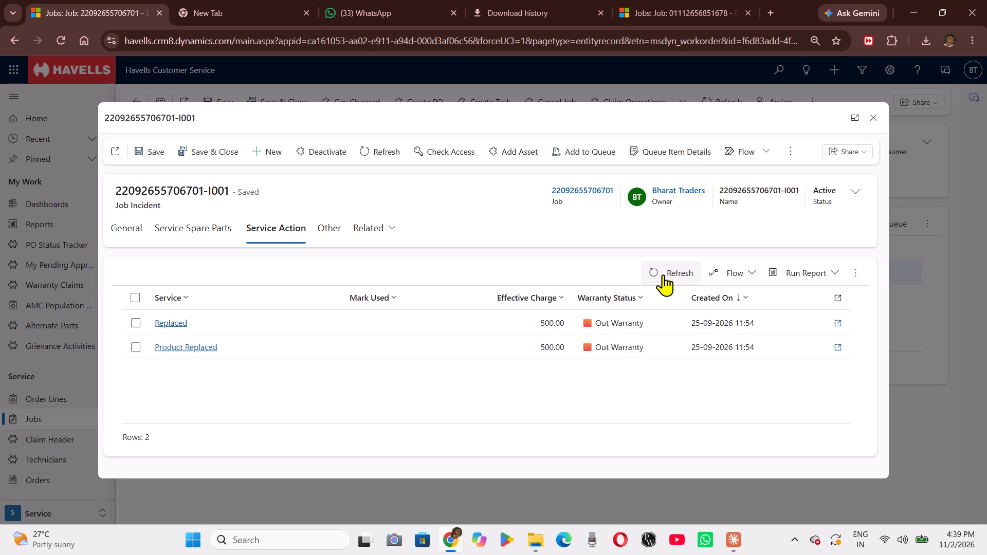
click(663, 274)
click(663, 274)
click(879, 114)
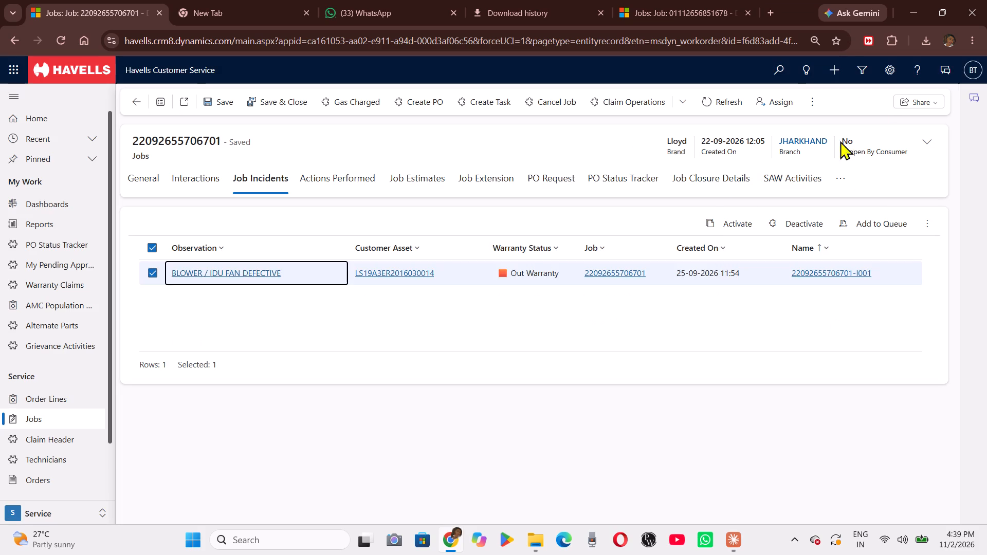
Recheck the breakdown job's general details and return to the Active Jobs list.
click(159, 183)
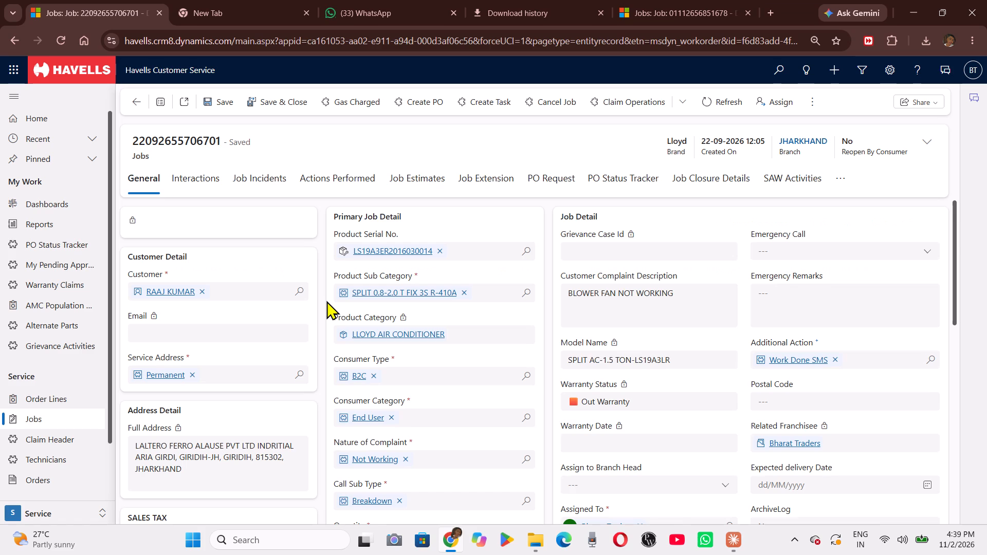
click(129, 105)
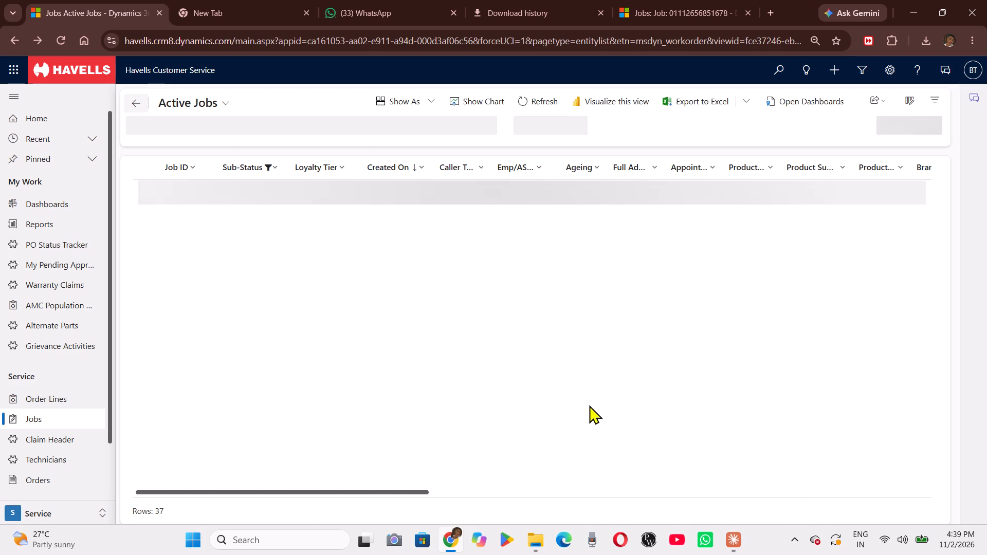
Read through the Active Jobs list from the oldest jobs back up to the newest, comparing ageing, product, complaint and owner.
scroll(594, 409, down, 2)
scroll(594, 409, left, 1)
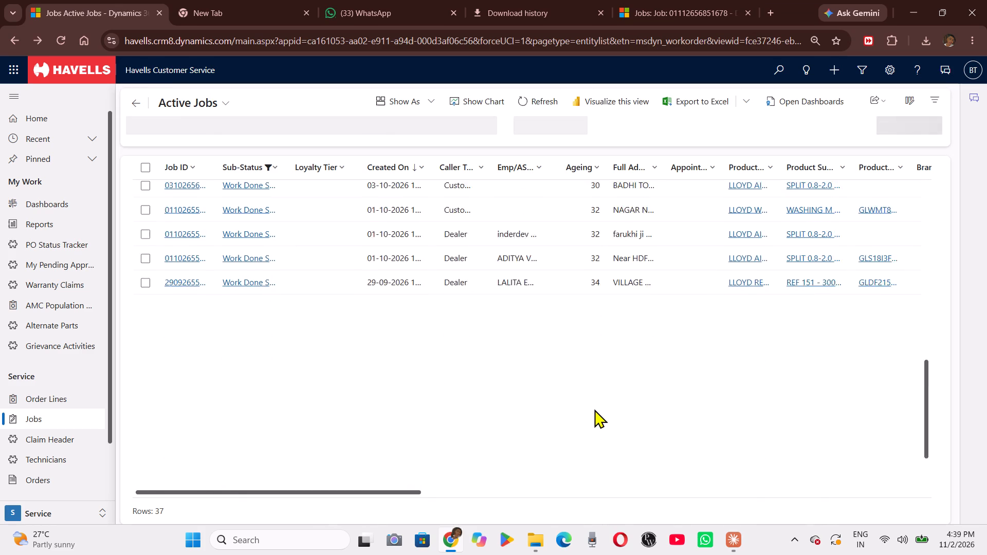
scroll(594, 409, left, 2)
scroll(594, 409, down, 1)
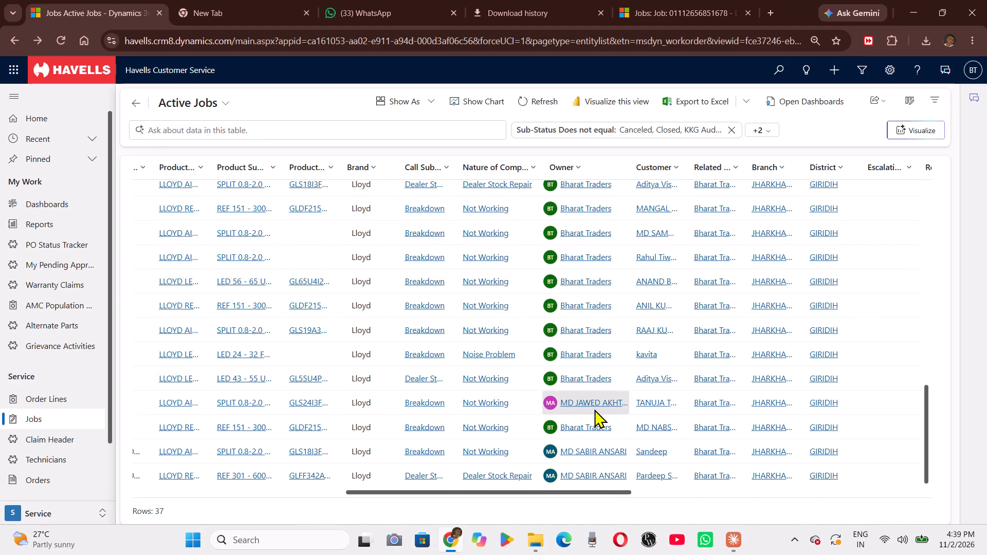
scroll(594, 409, down, 3)
scroll(594, 409, up, 1)
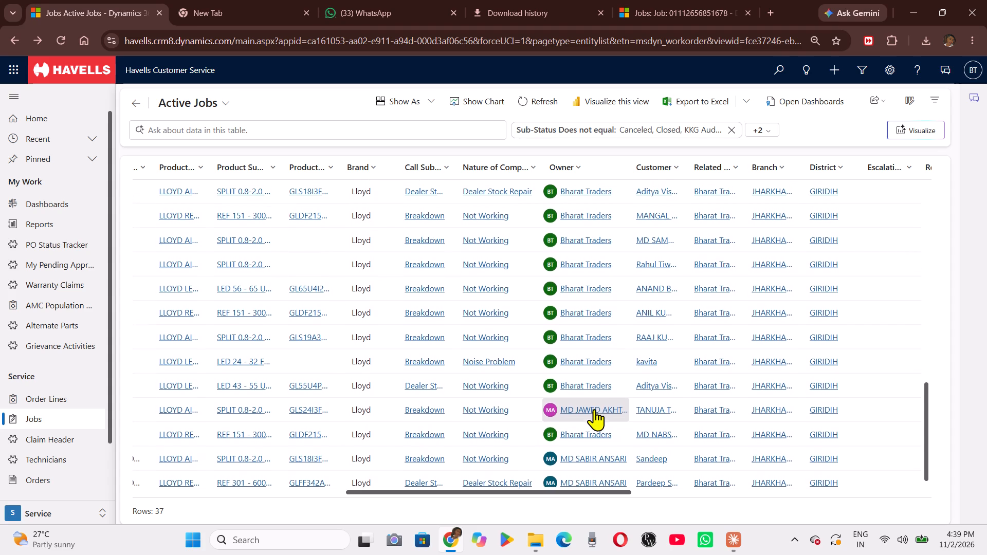
scroll(594, 409, up, 1)
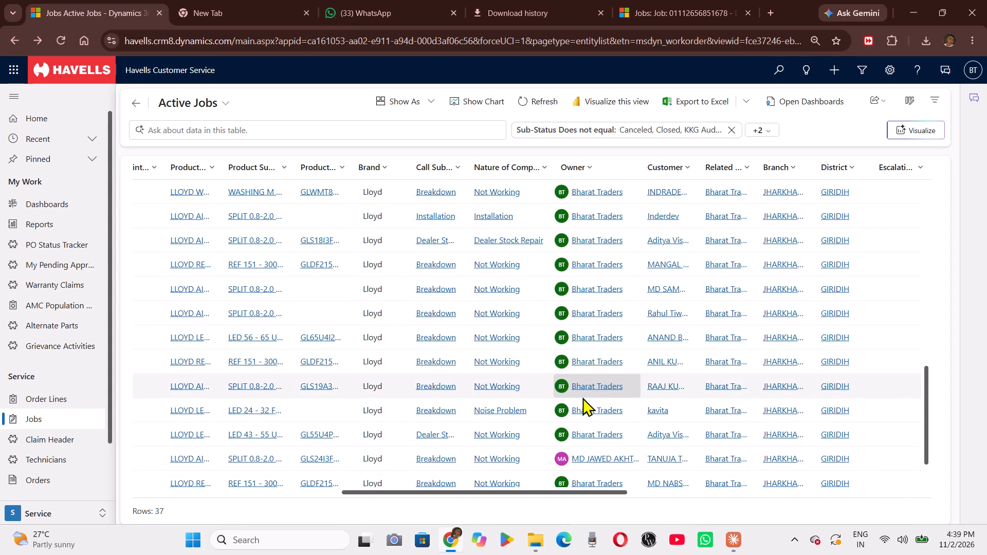
scroll(576, 360, up, 1)
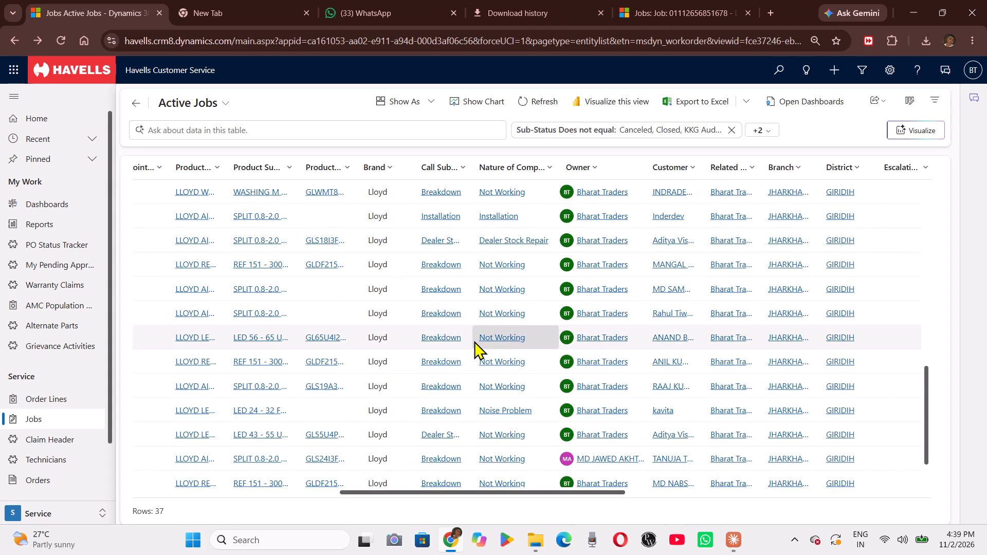
scroll(474, 341, up, 1)
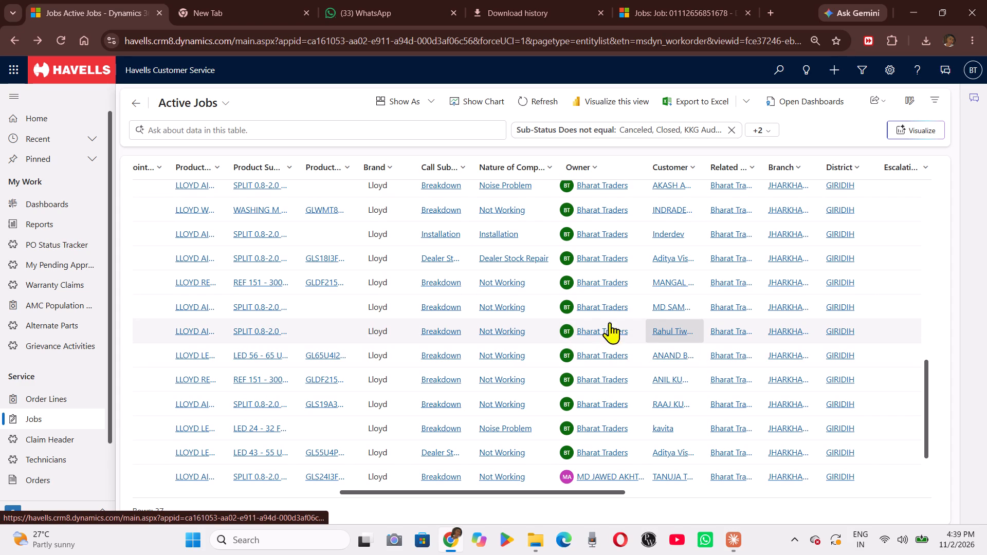
scroll(584, 316, up, 1)
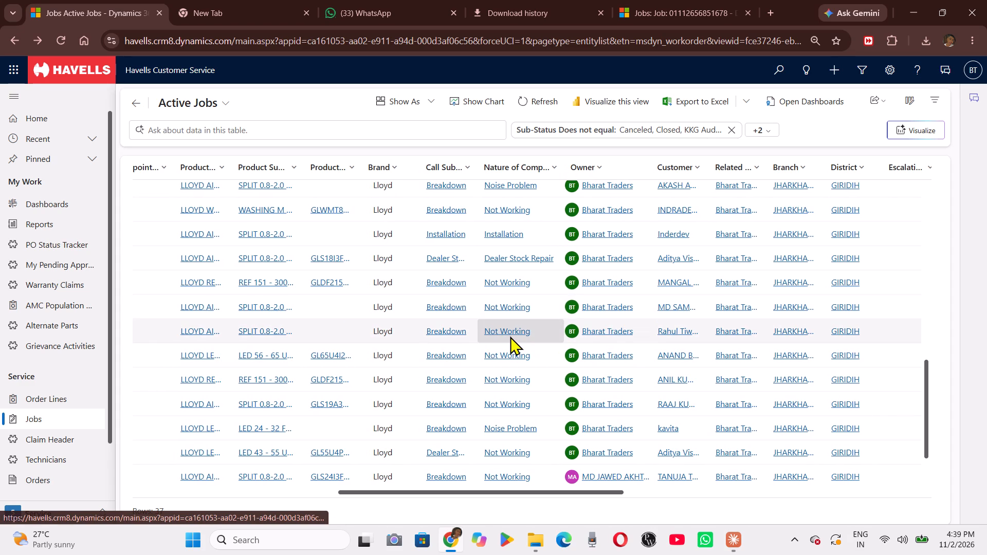
scroll(510, 336, up, 2)
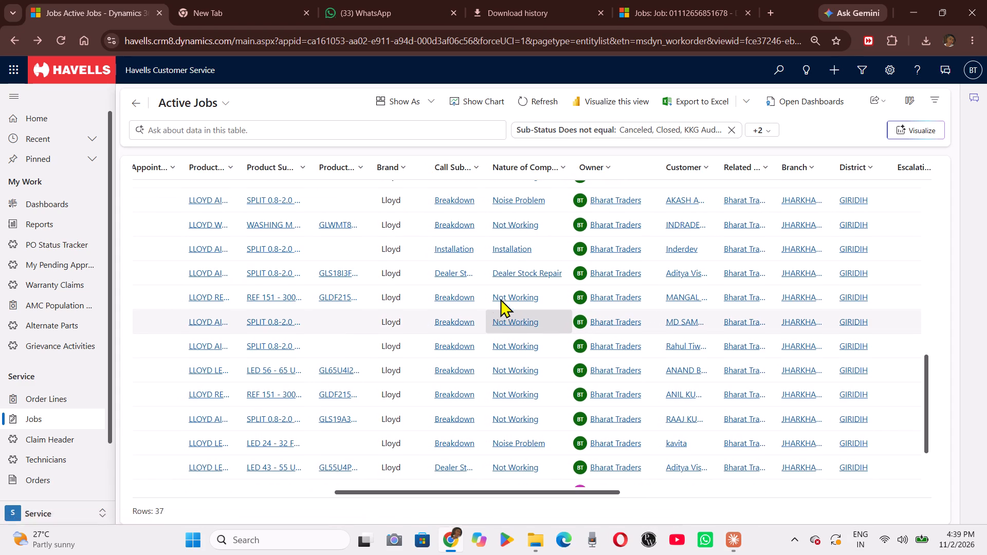
scroll(500, 299, up, 1)
scroll(500, 299, right, 1)
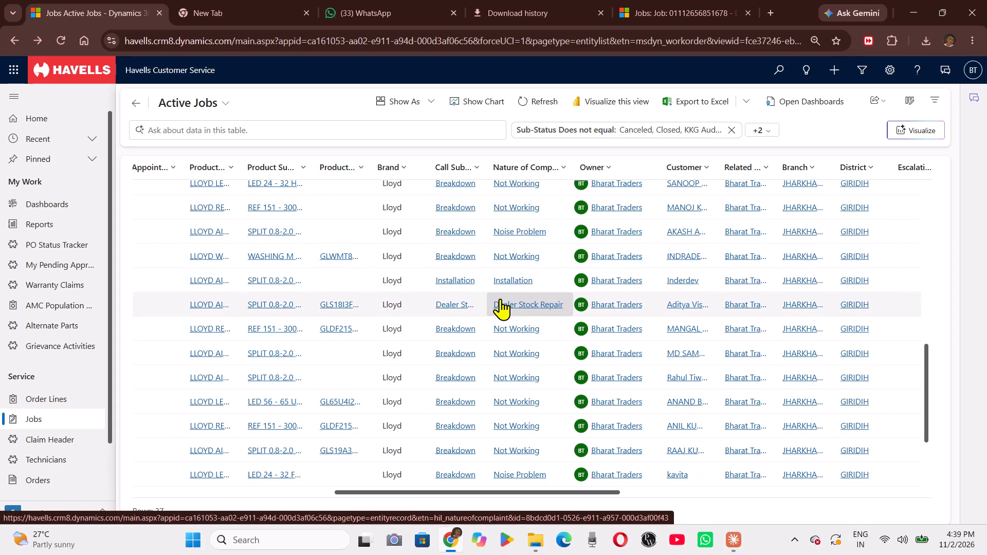
scroll(500, 299, right, 1)
scroll(500, 299, up, 1)
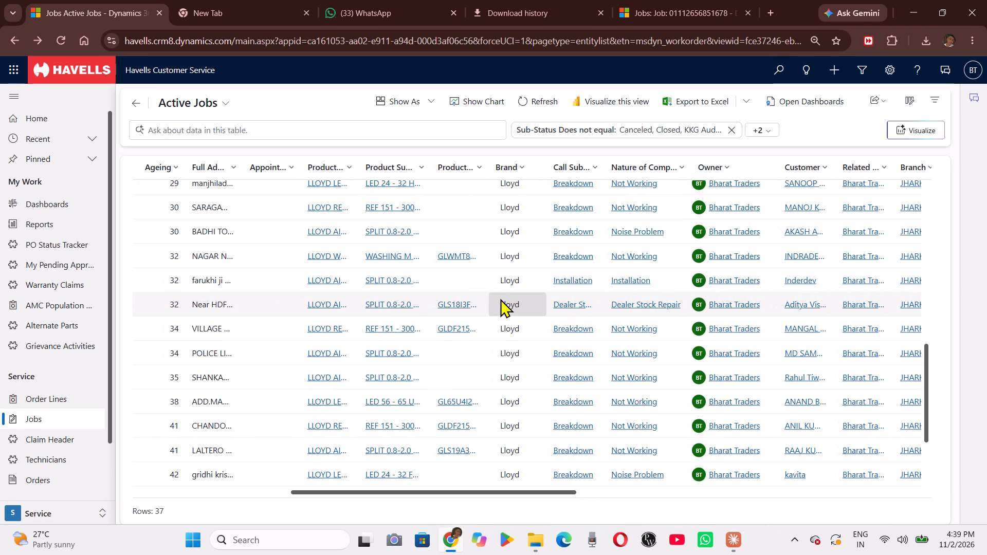
scroll(500, 299, up, 1)
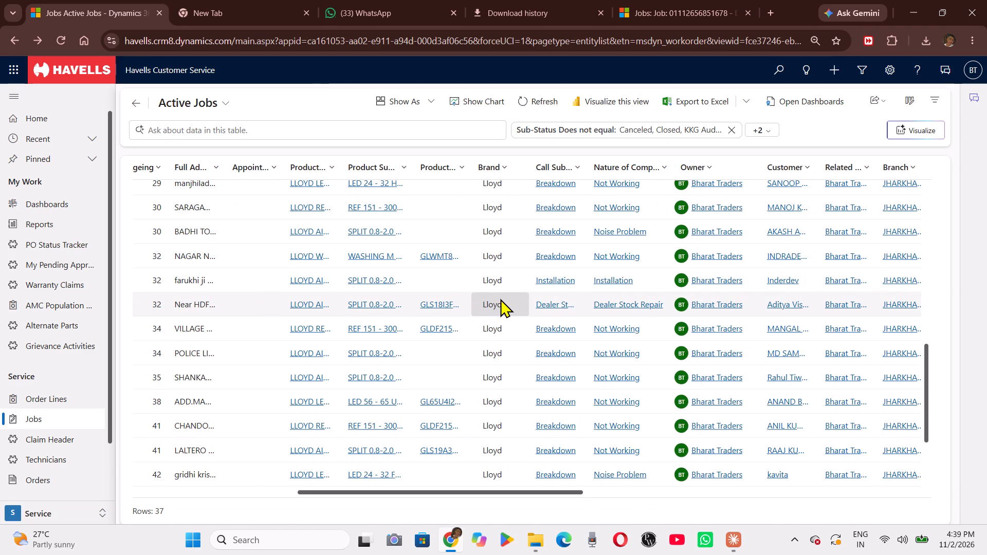
scroll(500, 299, up, 3)
scroll(500, 299, left, 1)
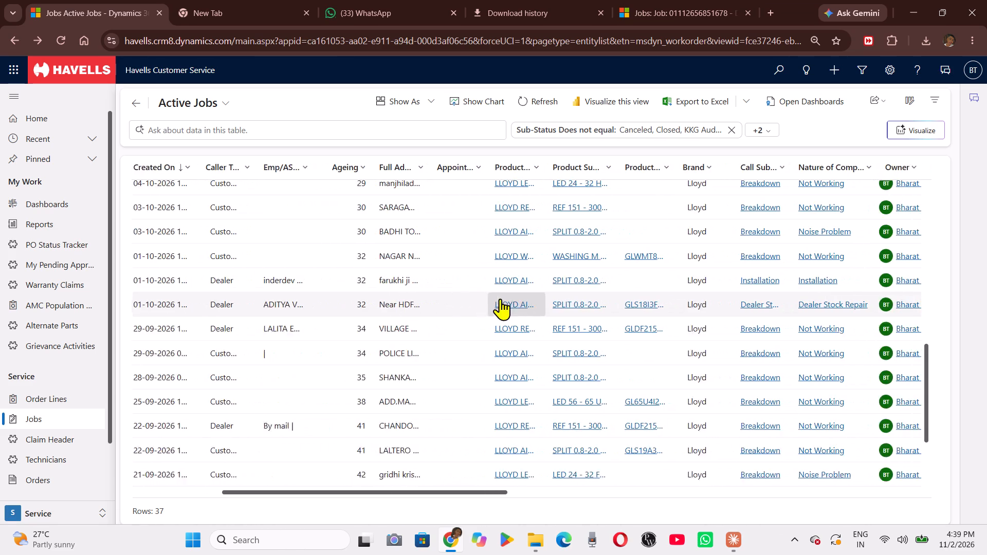
scroll(500, 299, left, 1)
scroll(500, 299, up, 5)
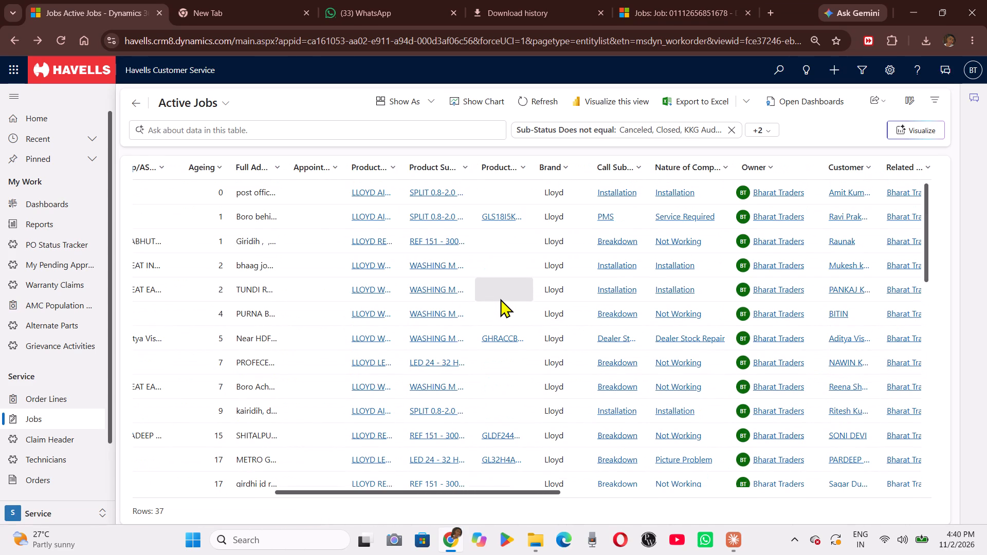
click(646, 0)
scroll(358, 403, down, 1)
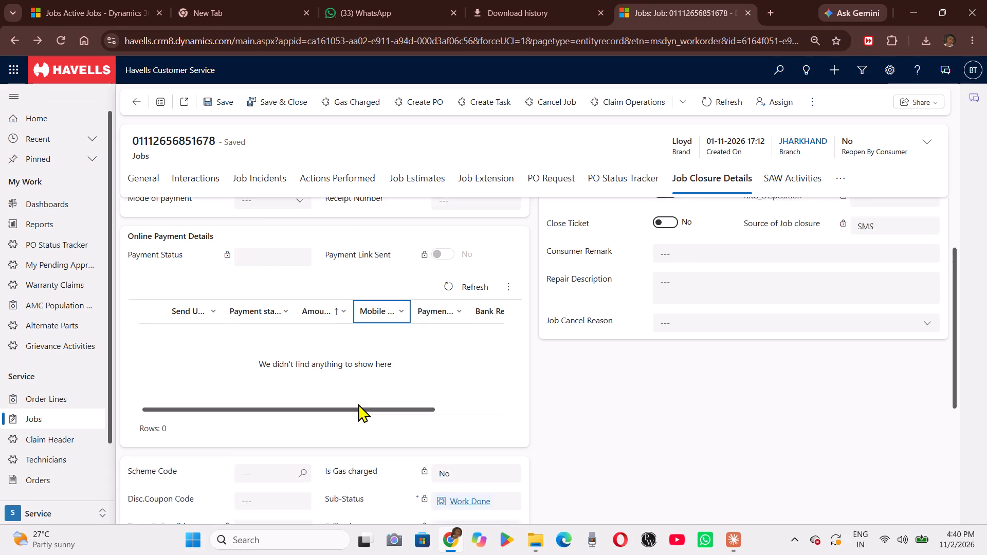
scroll(358, 403, down, 2)
click(307, 414)
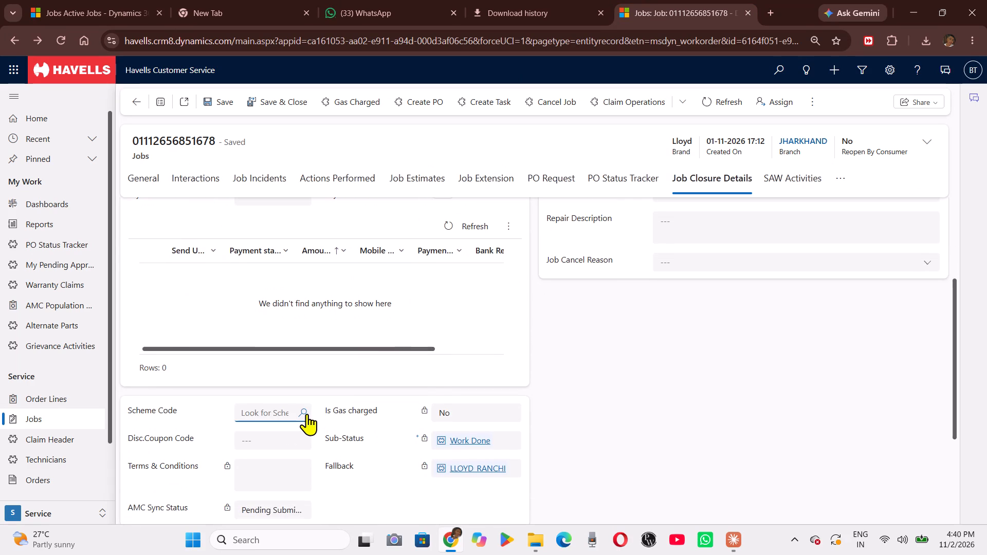
click(300, 366)
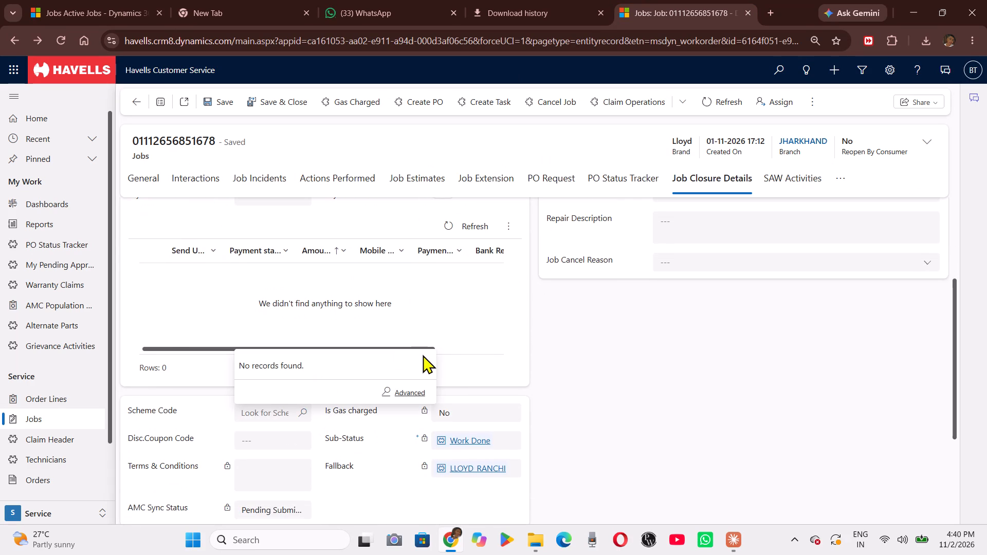
click(443, 333)
click(406, 336)
click(482, 305)
scroll(429, 312, up, 1)
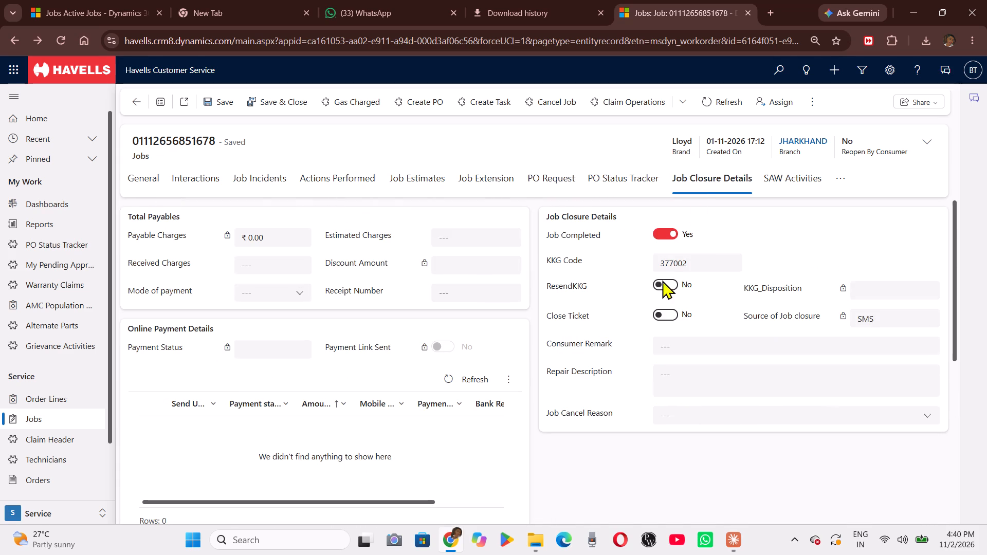
scroll(448, 360, down, 4)
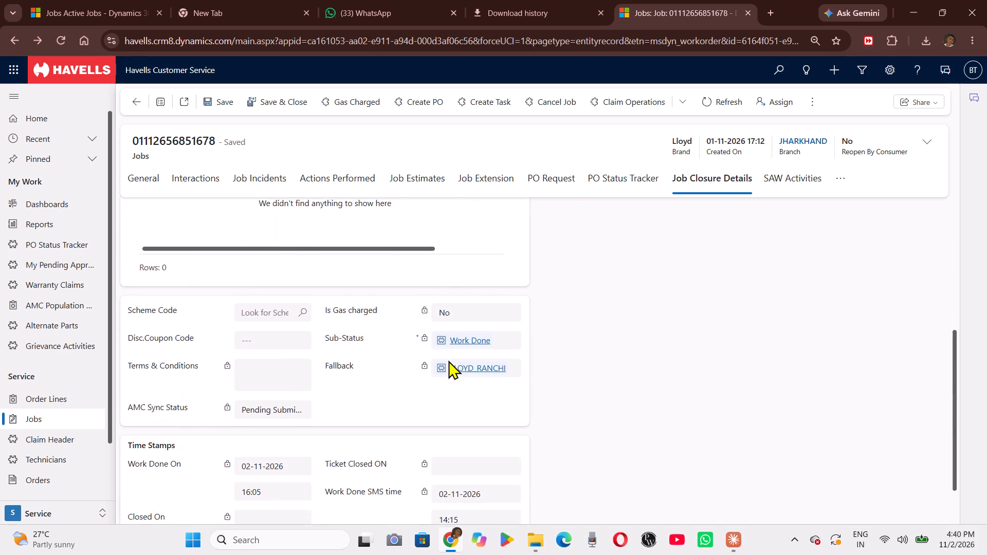
scroll(448, 360, down, 1)
scroll(316, 424, down, 1)
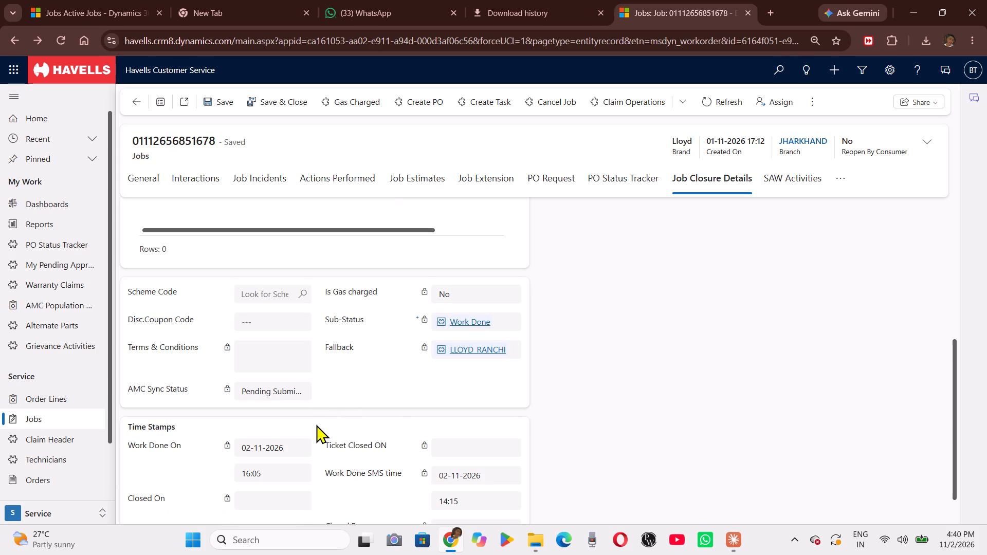
scroll(316, 424, down, 1)
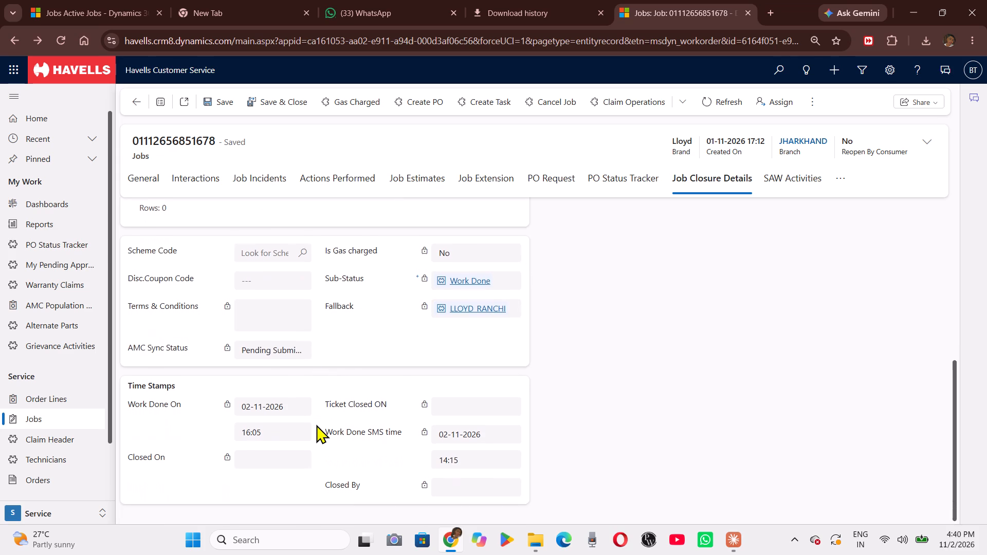
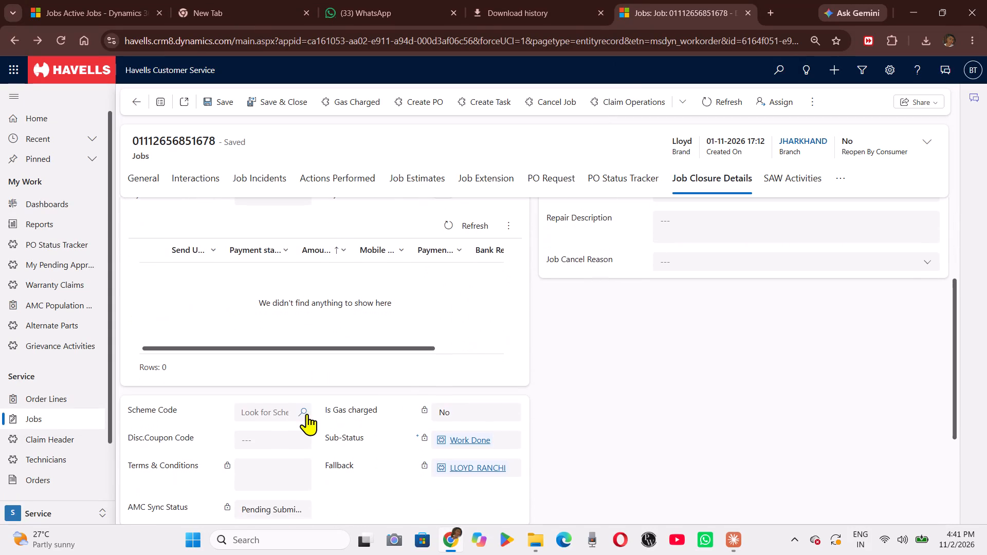
Look up the available scheme codes again in the installation job's closure details, leaving the field blank.
click(303, 413)
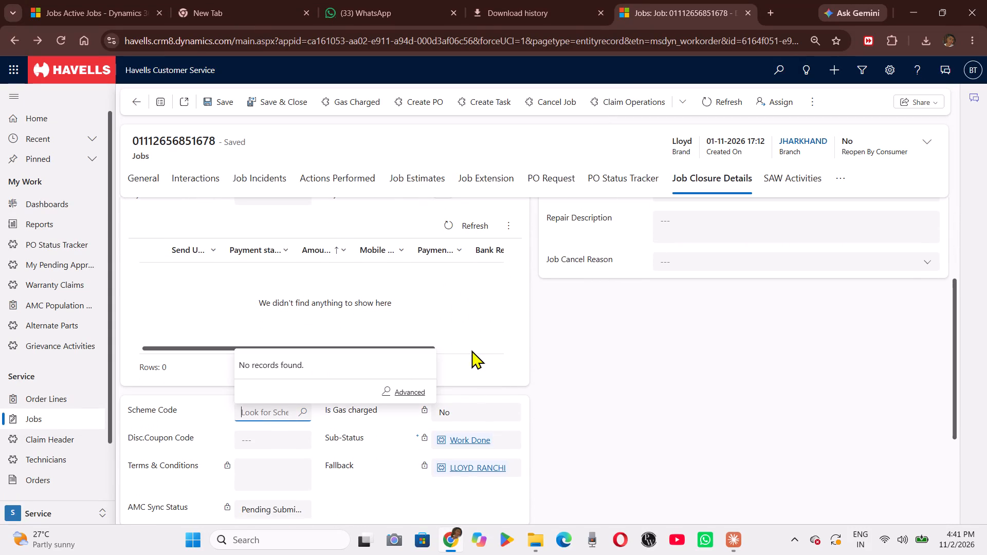
click(468, 348)
drag(398, 348, 224, 356)
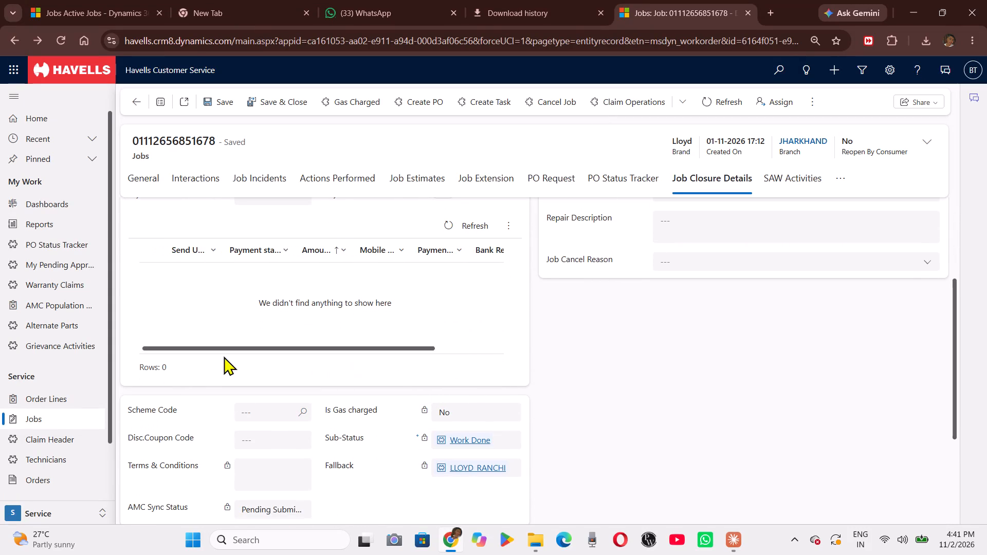
Recheck the installation job's closure details from the payables and KKG code to the sub-status, and return to its general details.
scroll(429, 242, up, 1)
scroll(462, 312, up, 1)
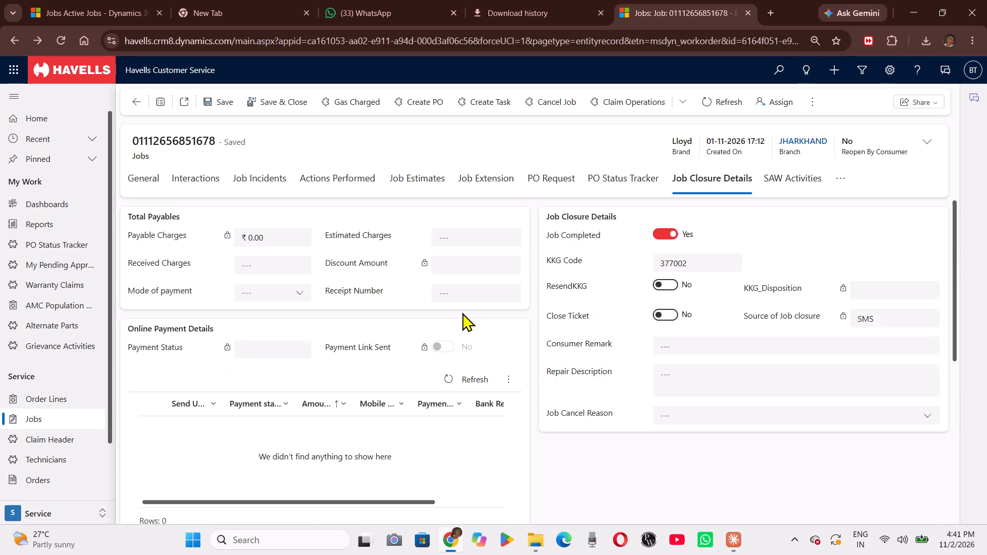
scroll(462, 312, down, 1)
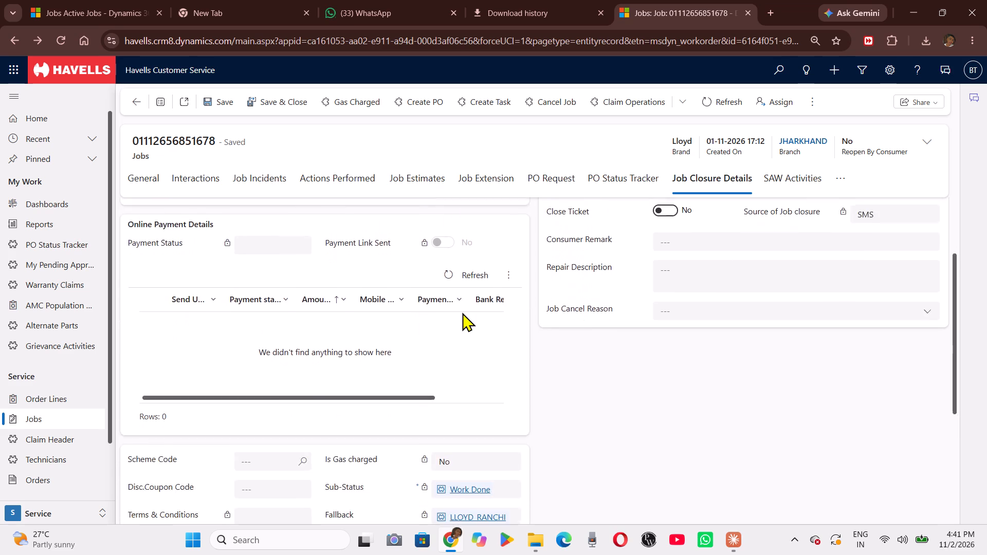
scroll(462, 312, down, 1)
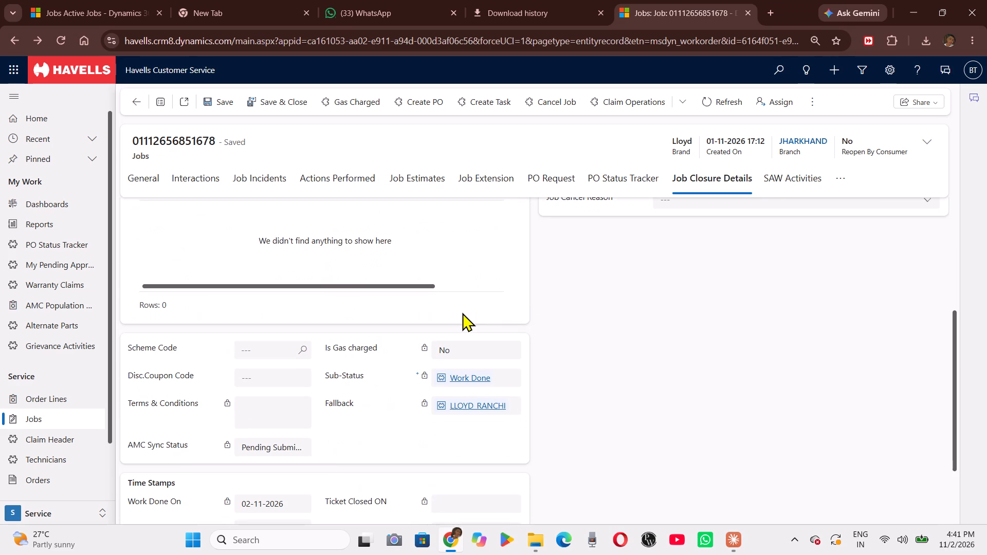
scroll(394, 269, up, 1)
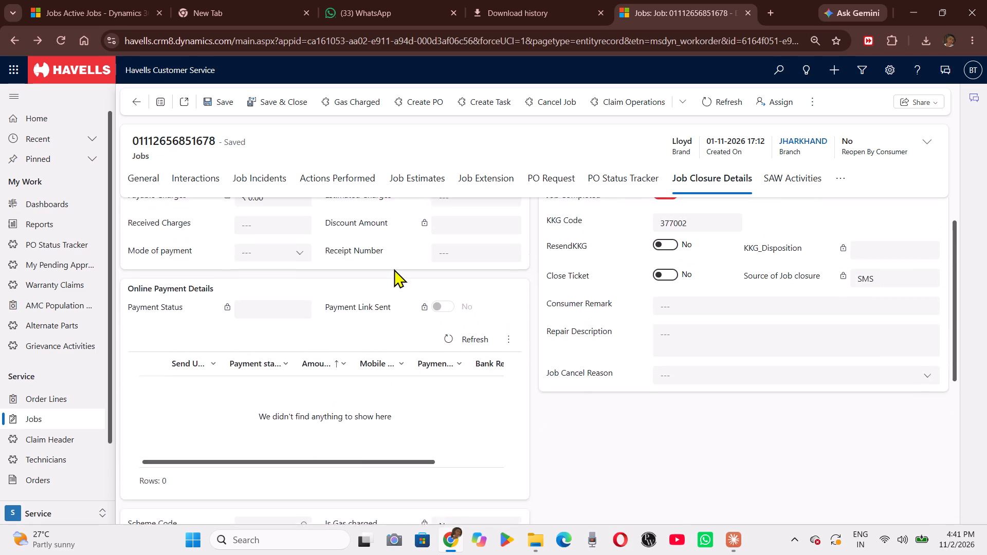
click(143, 177)
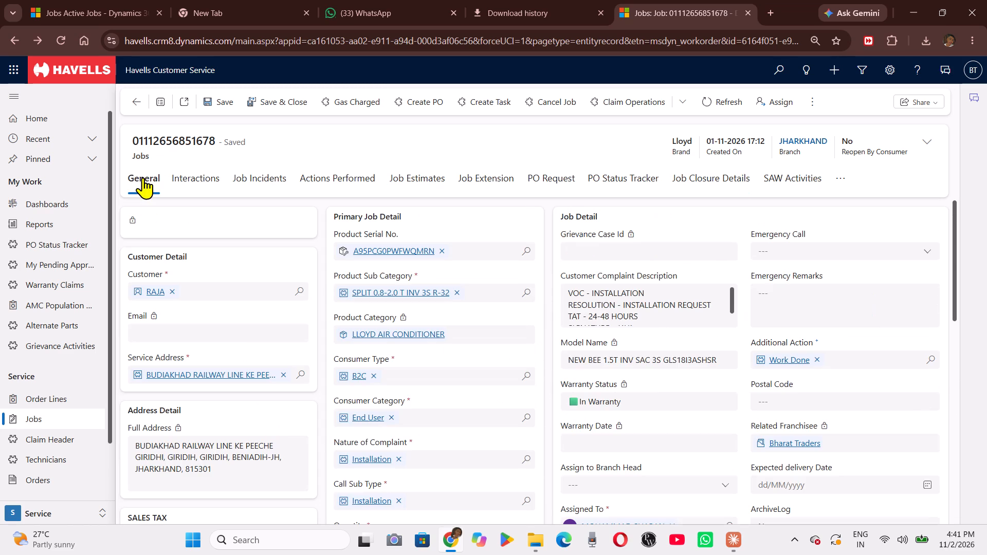
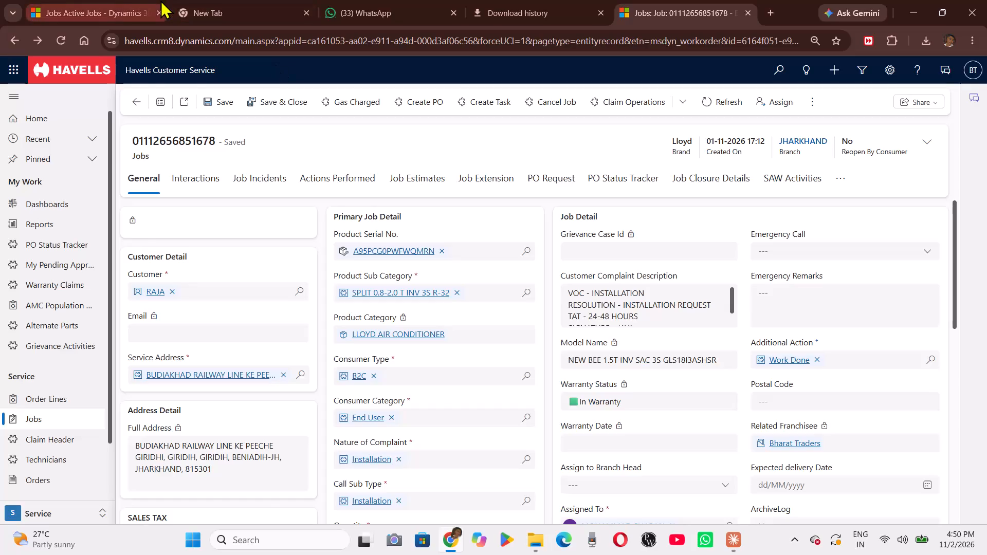
Return to the Active Jobs list and look across the Work Done SMS jobs' columns, from job ID to owner.
click(115, 0)
scroll(383, 176, up, 1)
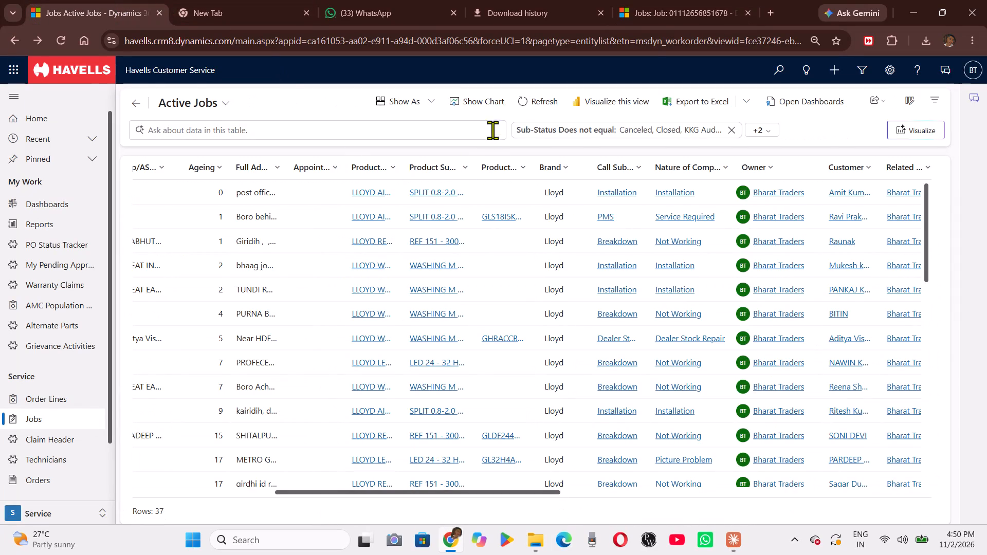
click(538, 104)
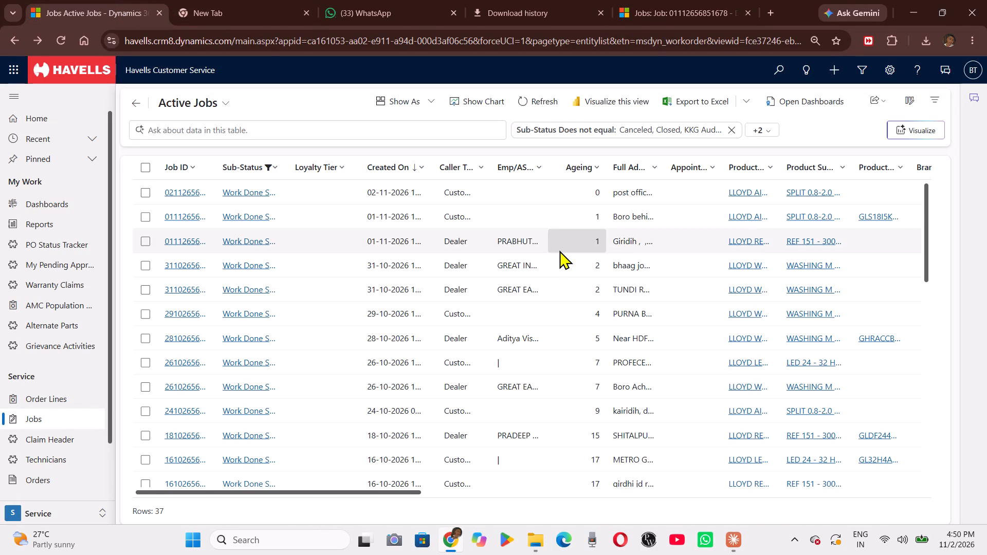
scroll(559, 250, up, 2)
scroll(559, 250, left, 1)
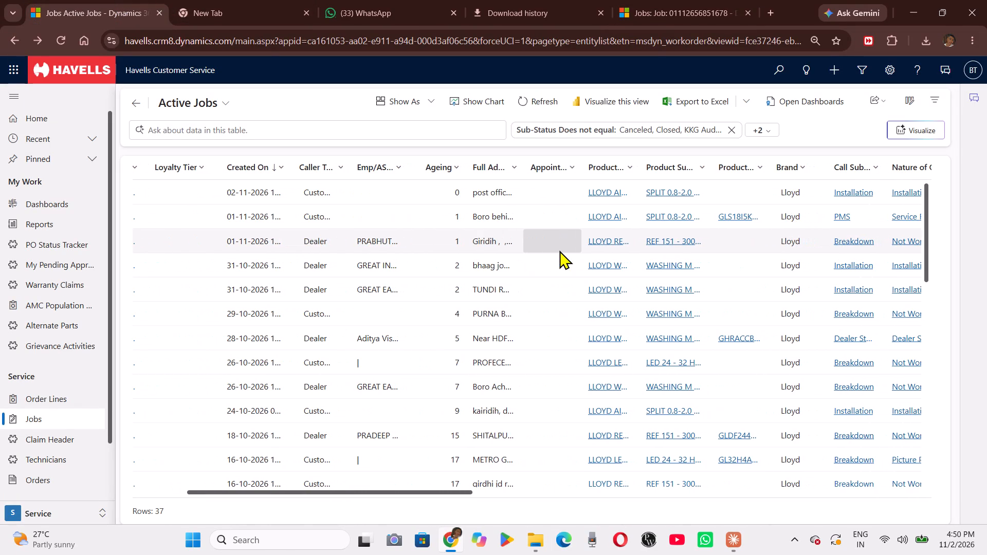
scroll(559, 250, up, 1)
scroll(559, 250, left, 2)
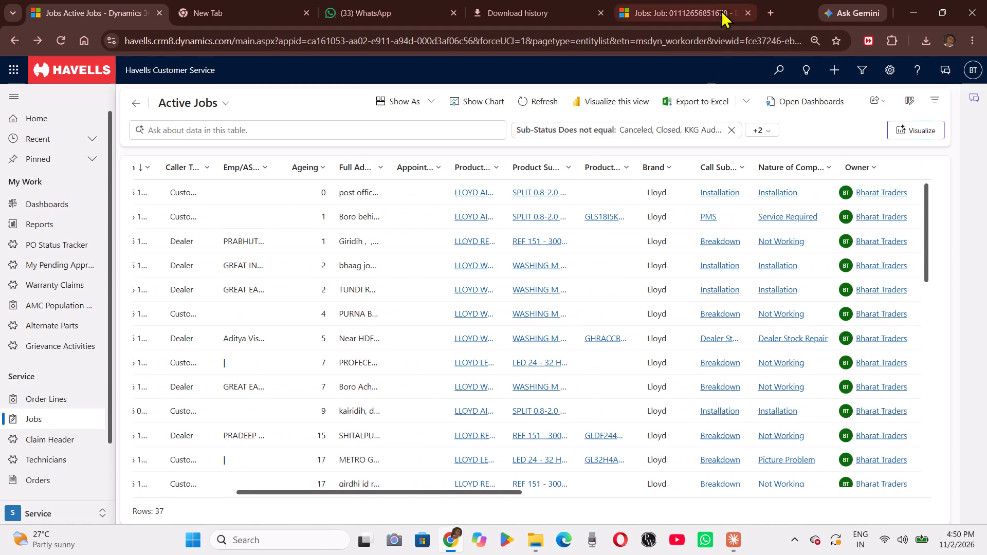
Search the web for "hollowing day" in a new browser tab.
click(764, 3)
text(HOLLO)
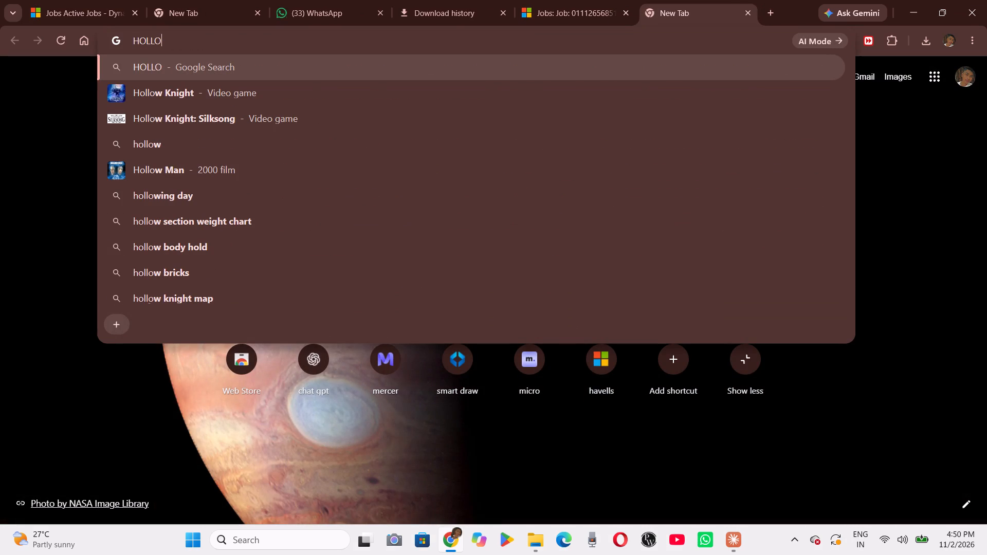
click(591, 183)
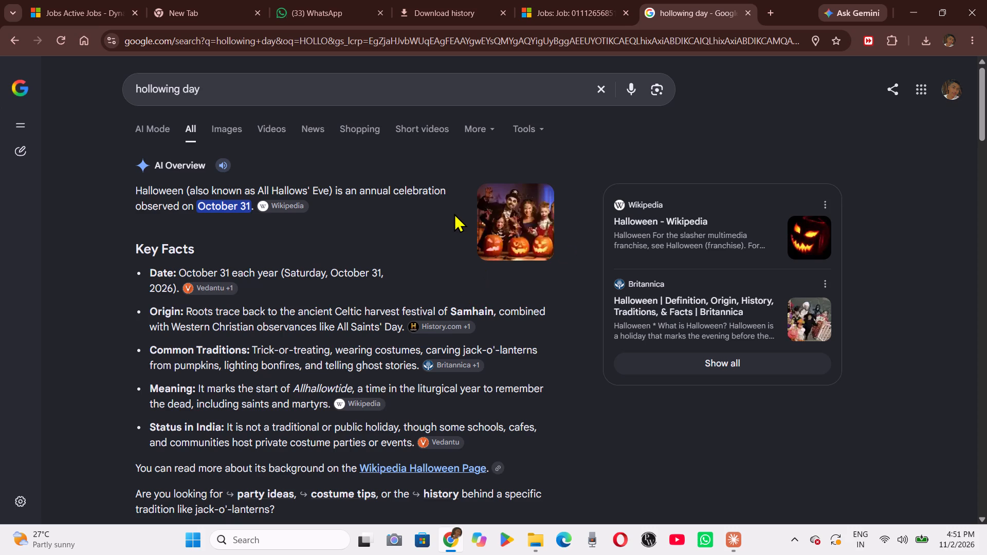
Read the overview of Halloween's key facts and look through the search results as far as the related questions.
scroll(454, 213, down, 3)
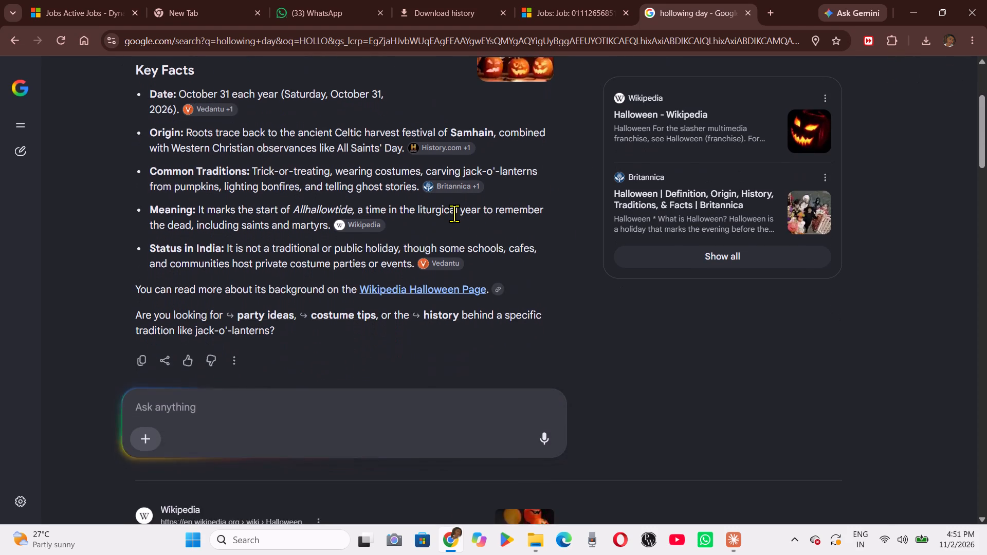
scroll(454, 213, up, 1)
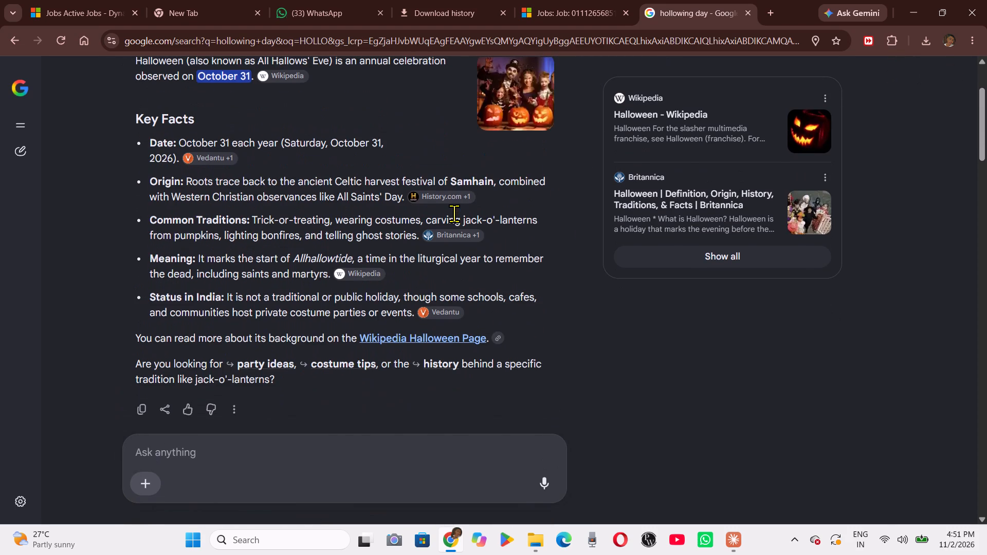
scroll(454, 213, up, 2)
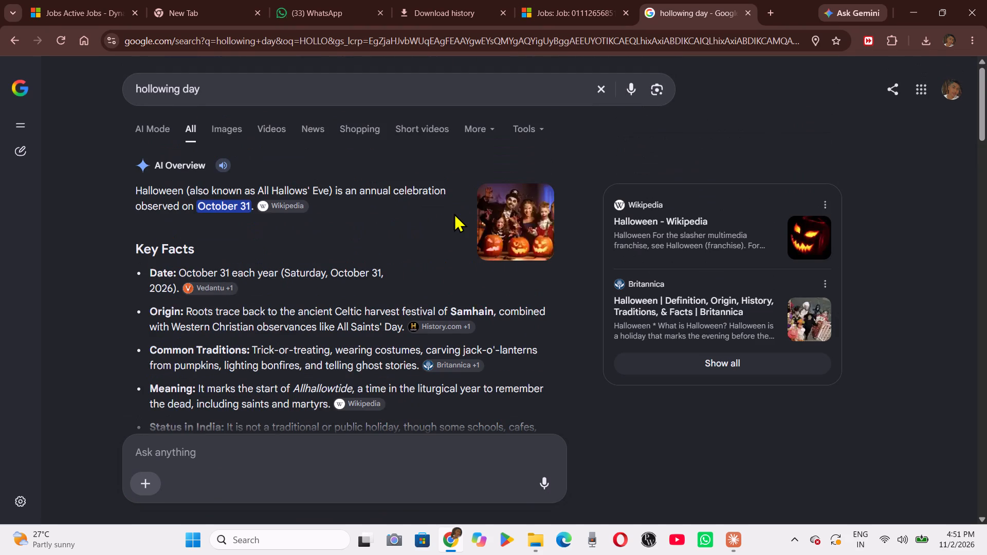
scroll(454, 213, down, 2)
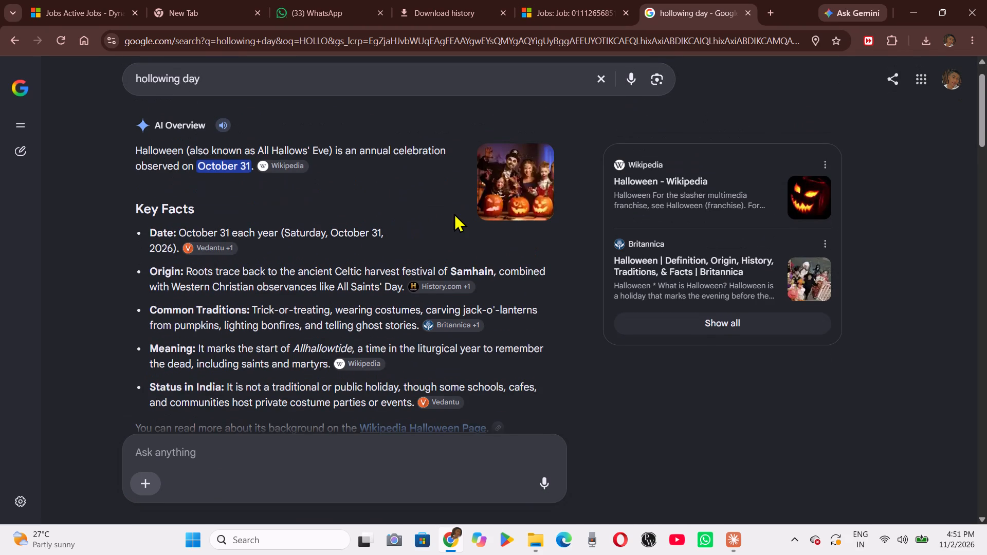
scroll(454, 213, down, 3)
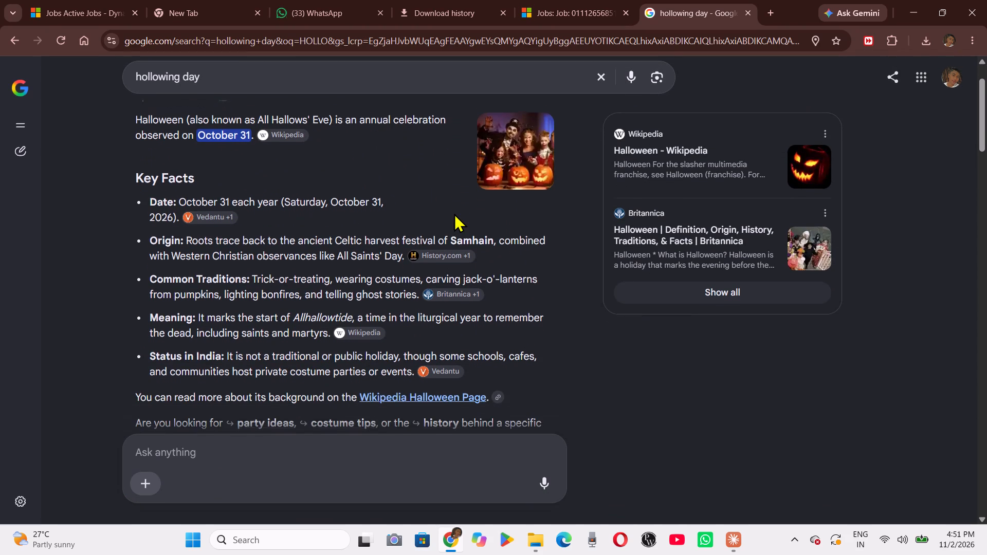
scroll(454, 213, down, 1)
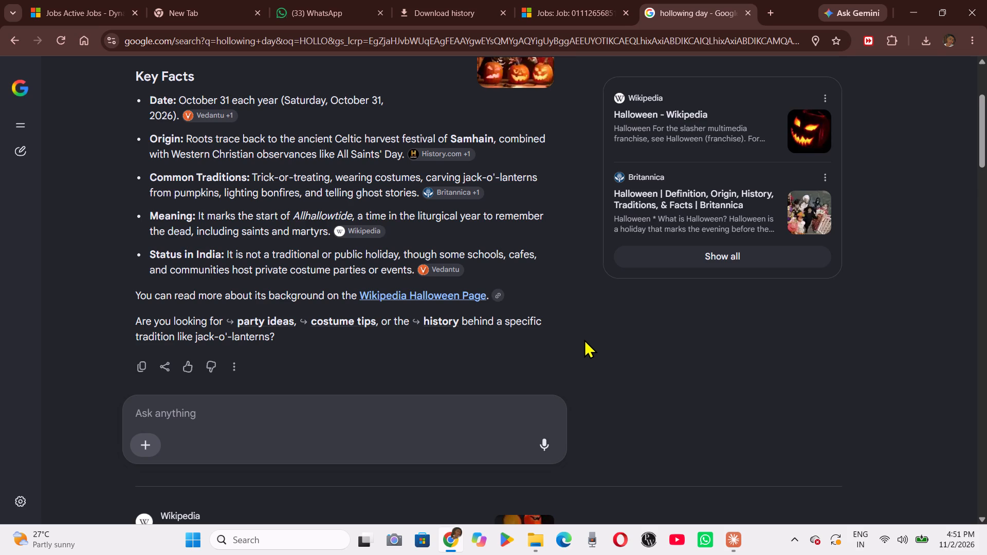
scroll(454, 306, down, 8)
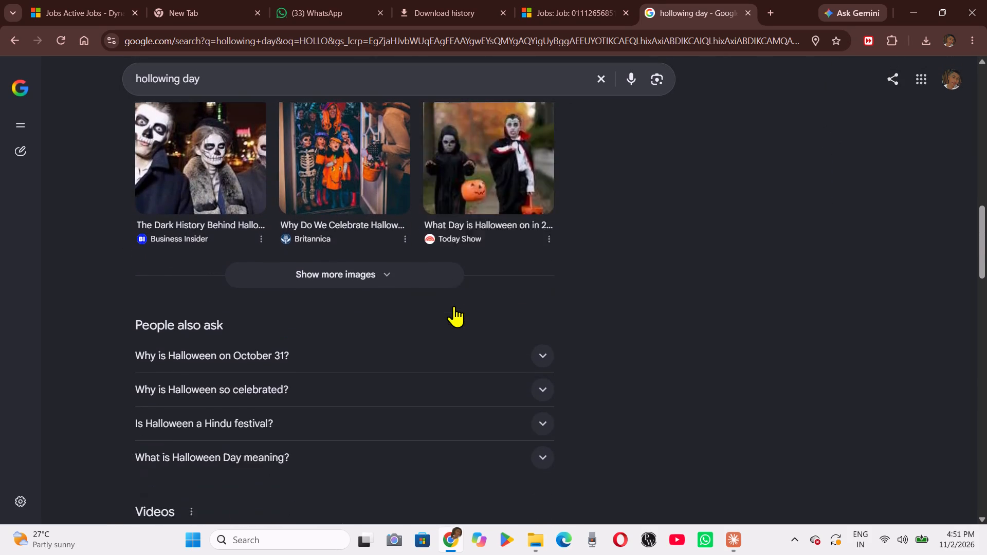
scroll(454, 306, down, 1)
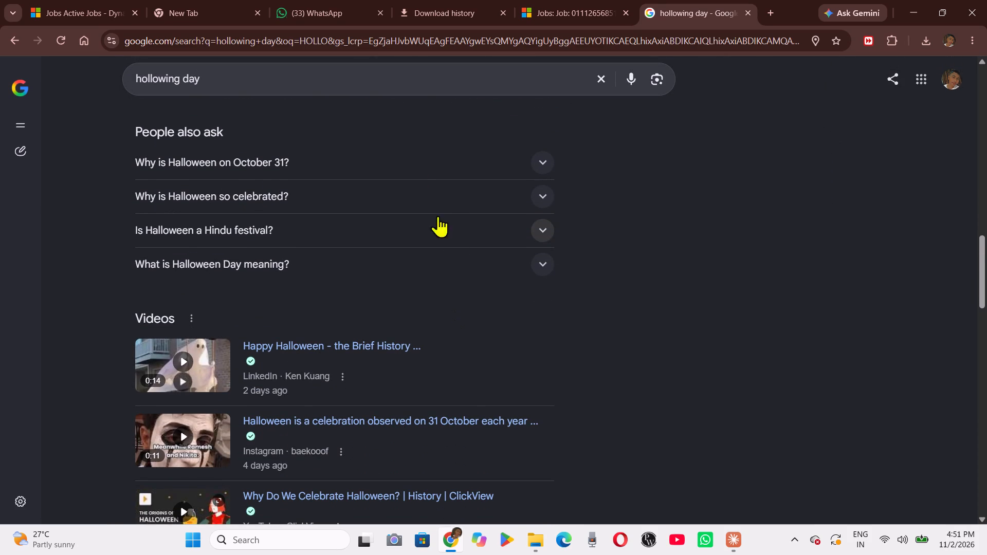
Read the answer to "Why is Halloween on October 31?", skim the remaining results, and close the search page.
click(542, 159)
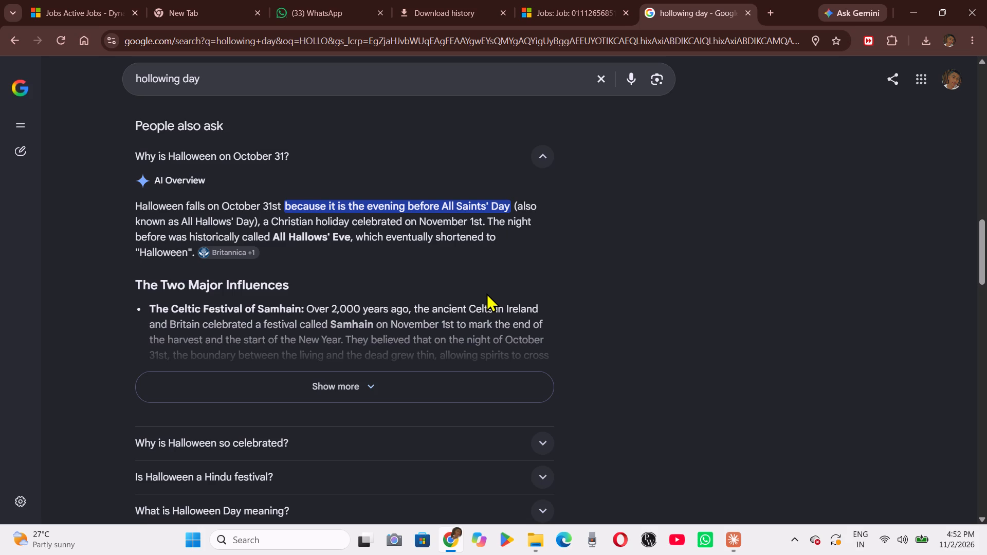
scroll(486, 293, down, 1)
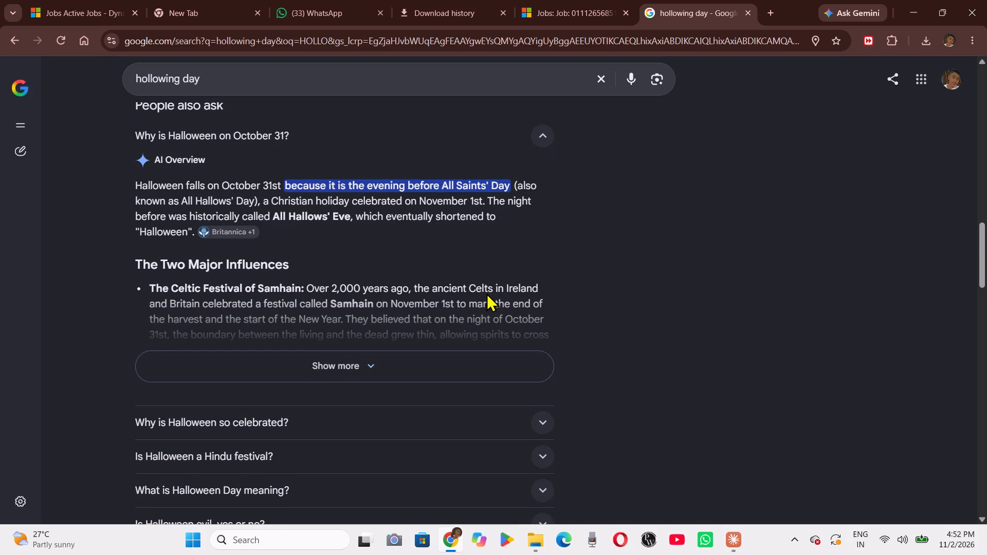
scroll(486, 293, down, 2)
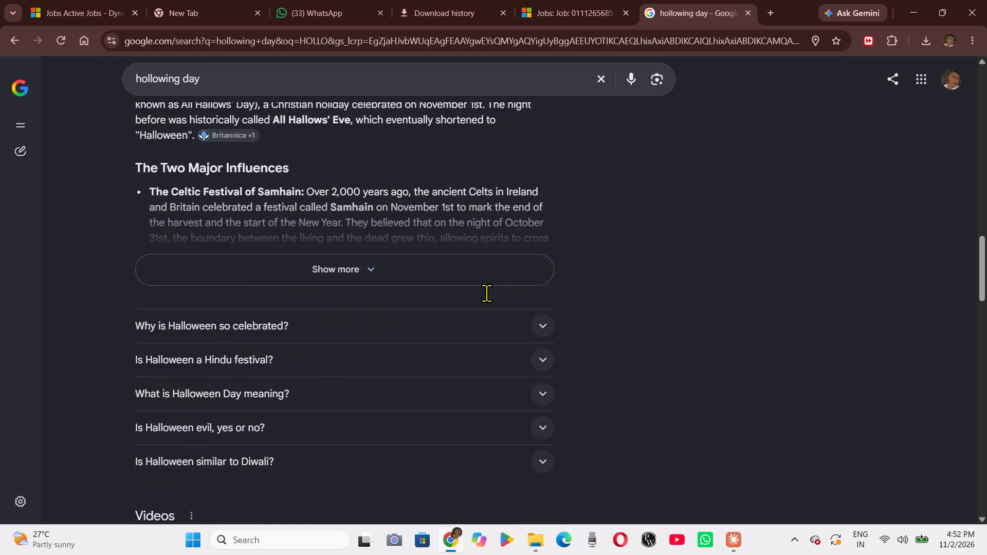
scroll(486, 293, down, 8)
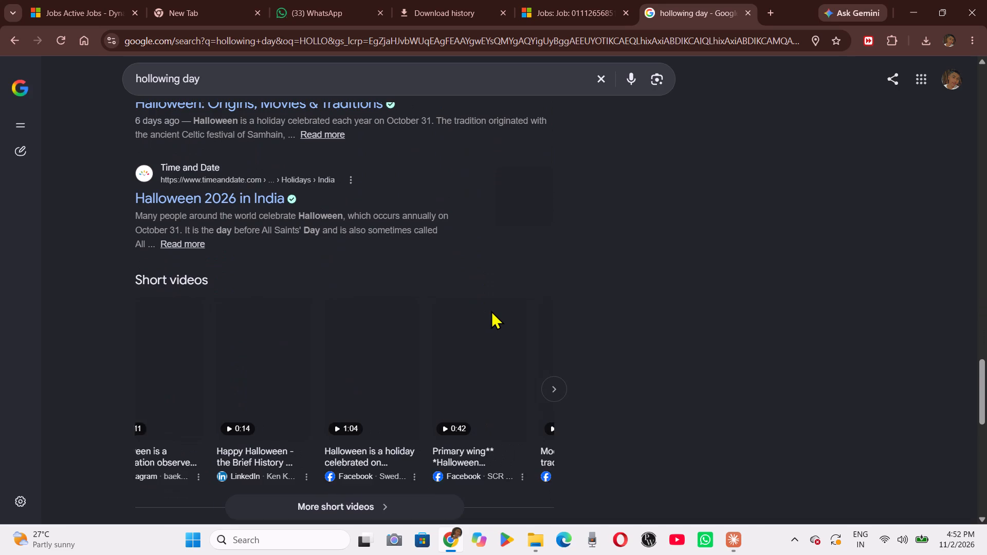
scroll(491, 310, down, 2)
scroll(300, 307, down, 5)
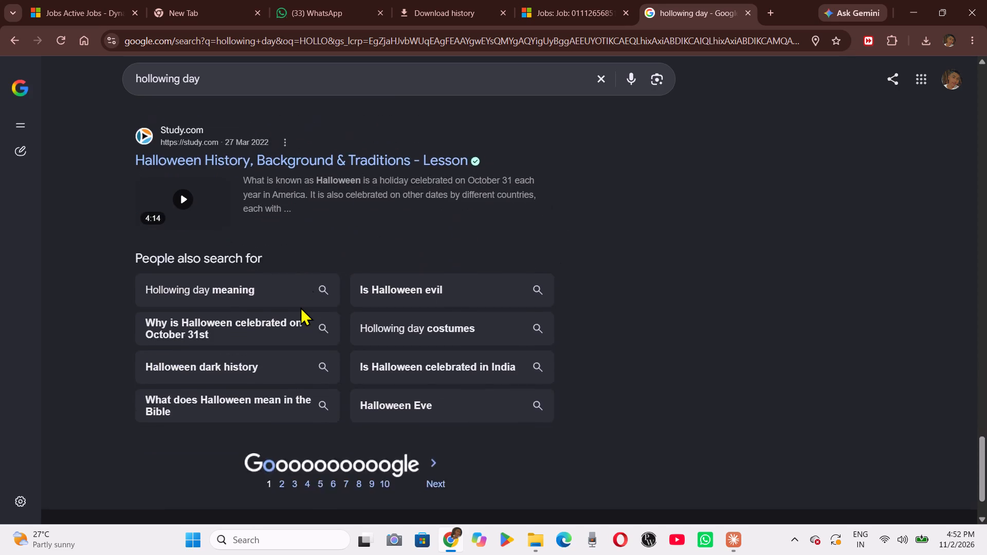
scroll(300, 307, up, 11)
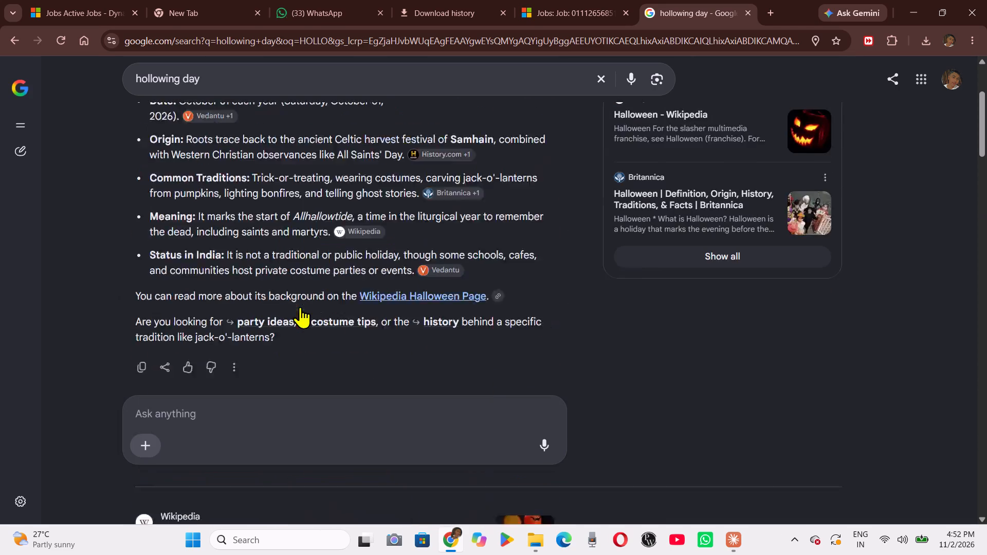
double_click(751, 15)
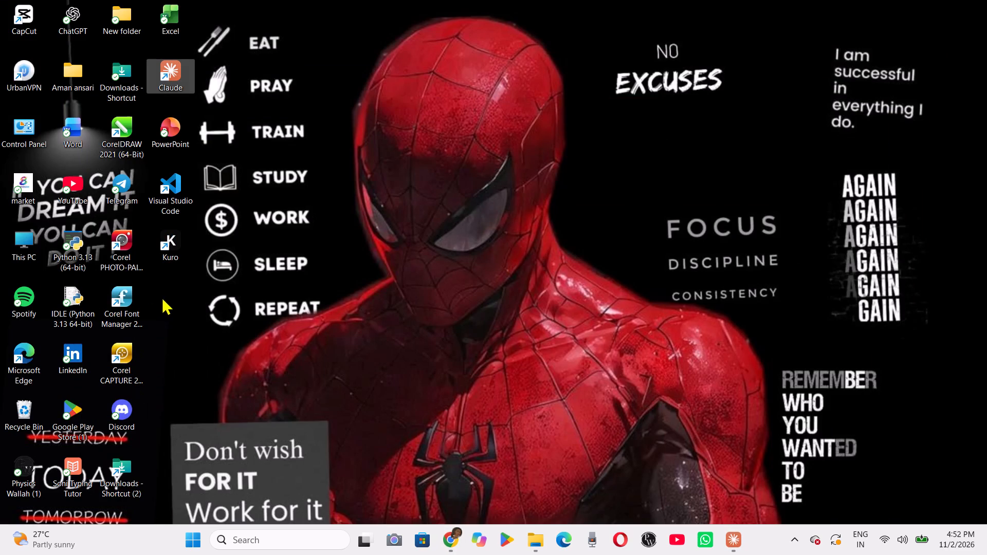
Launch Kuro from the desktop.
triple_click(166, 242)
click(166, 242)
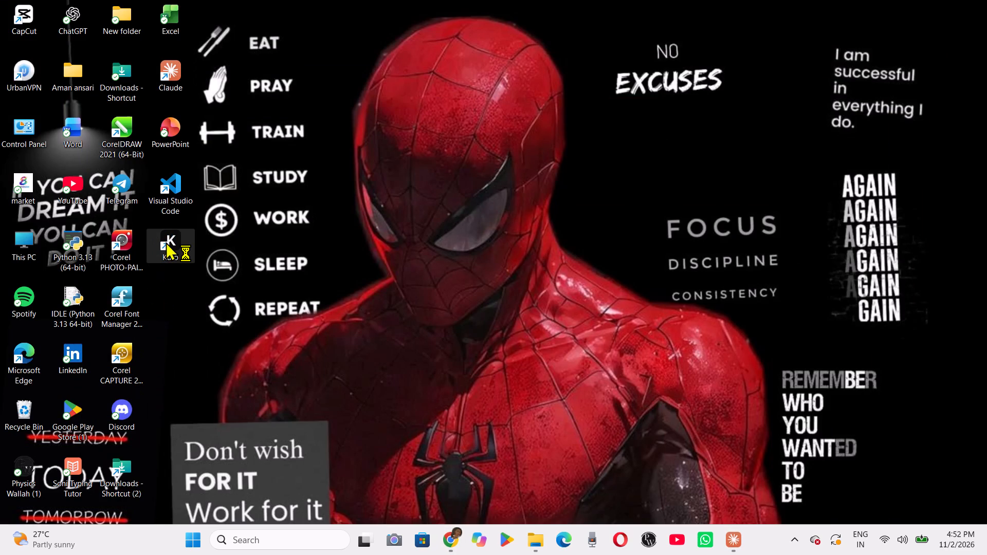
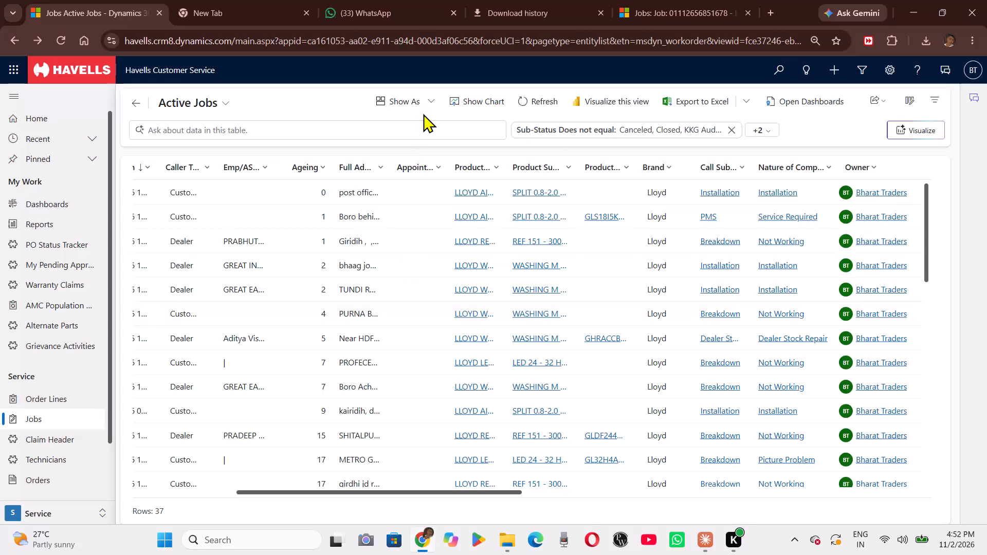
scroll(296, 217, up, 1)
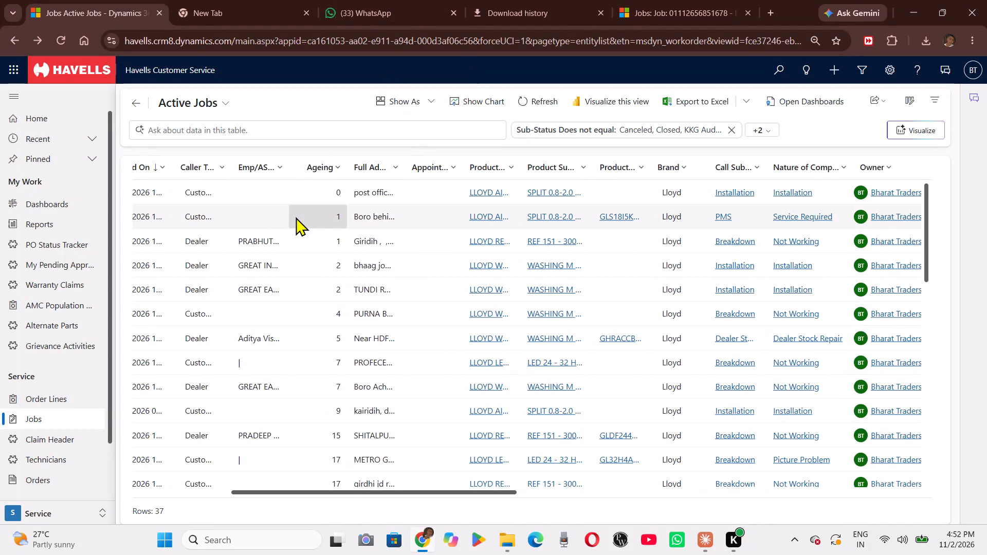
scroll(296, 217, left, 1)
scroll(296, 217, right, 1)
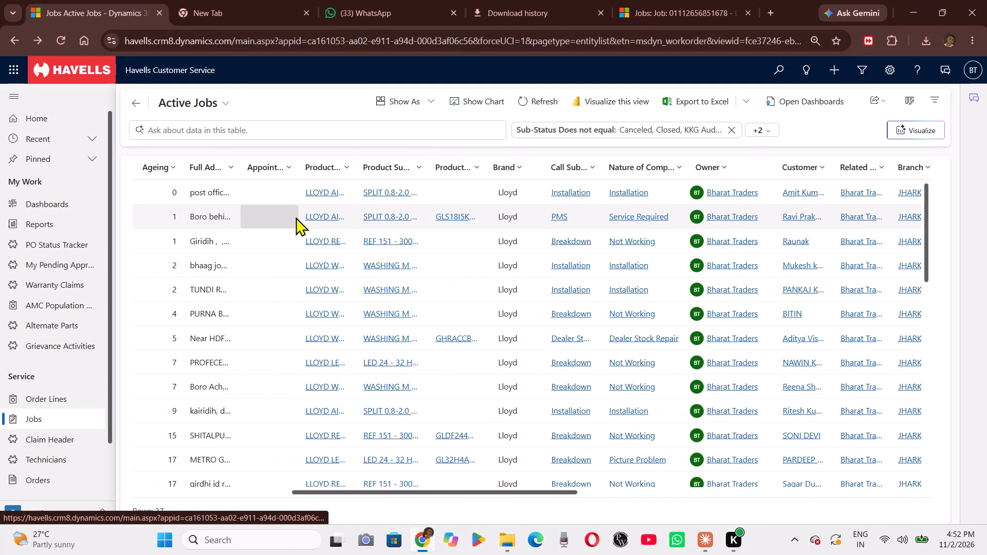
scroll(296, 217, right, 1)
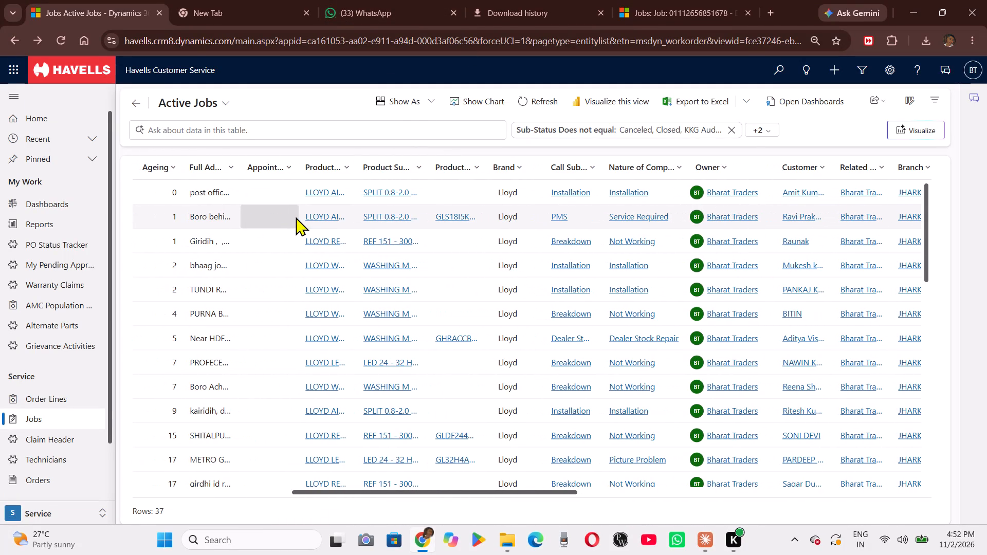
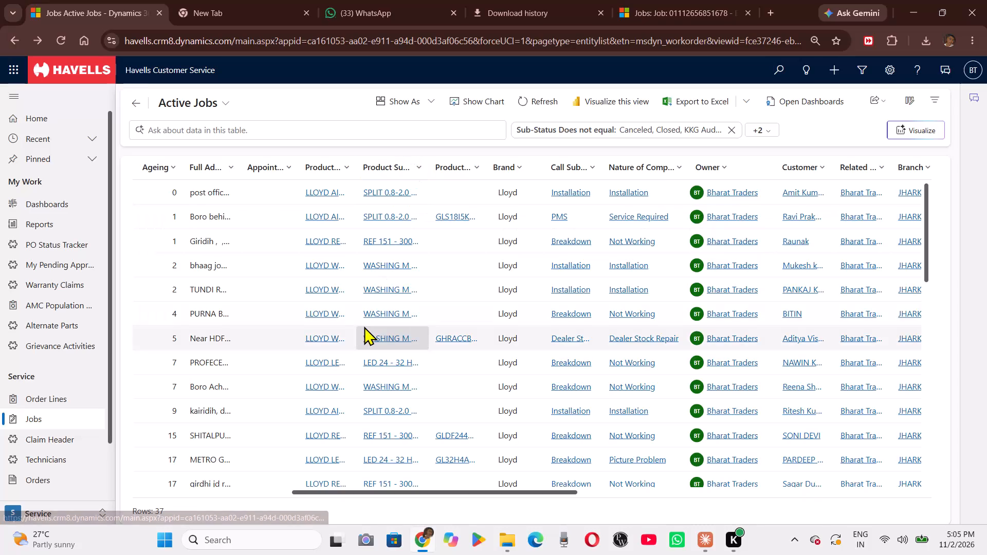
Reopen the Service area's Jobs page to load a fresh Active Jobs list.
scroll(364, 326, up, 2)
scroll(364, 326, right, 2)
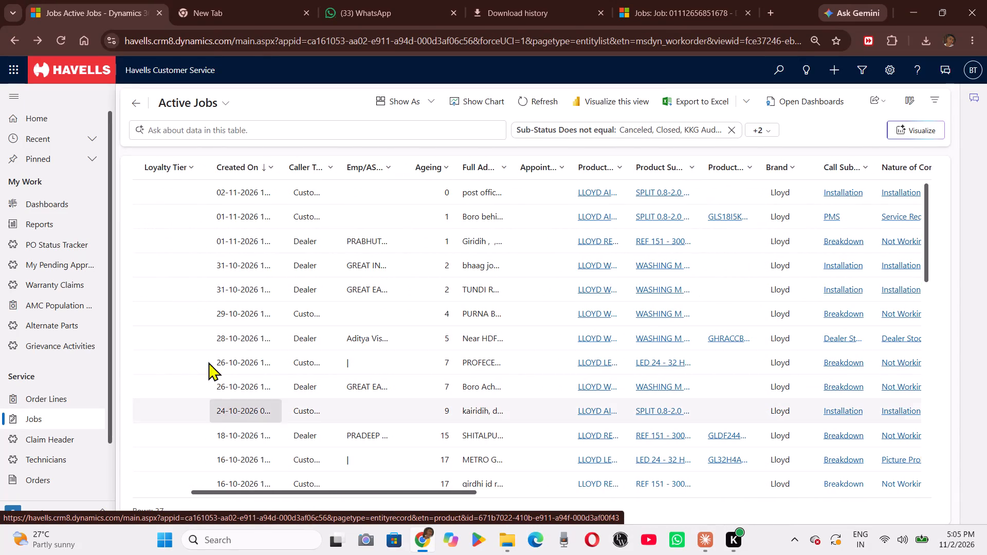
click(61, 424)
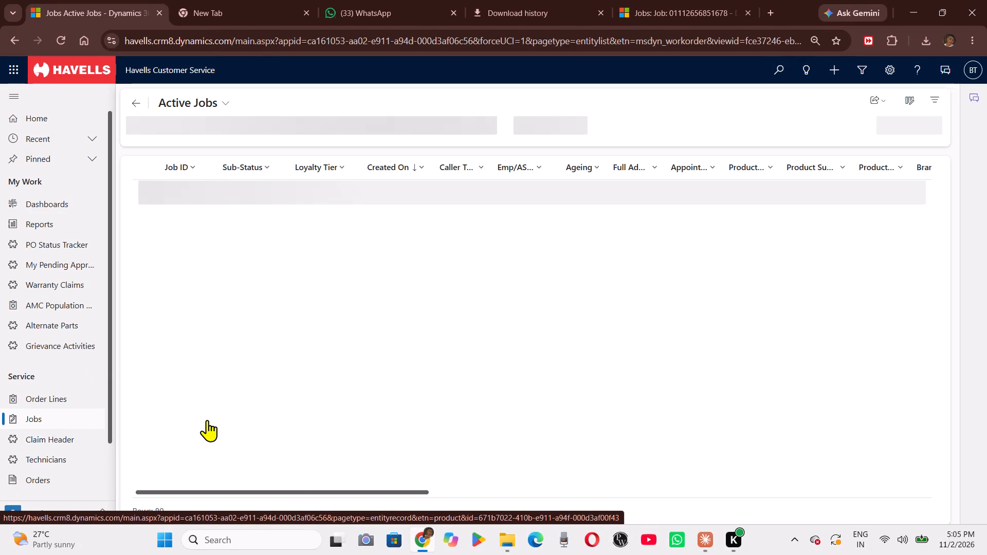
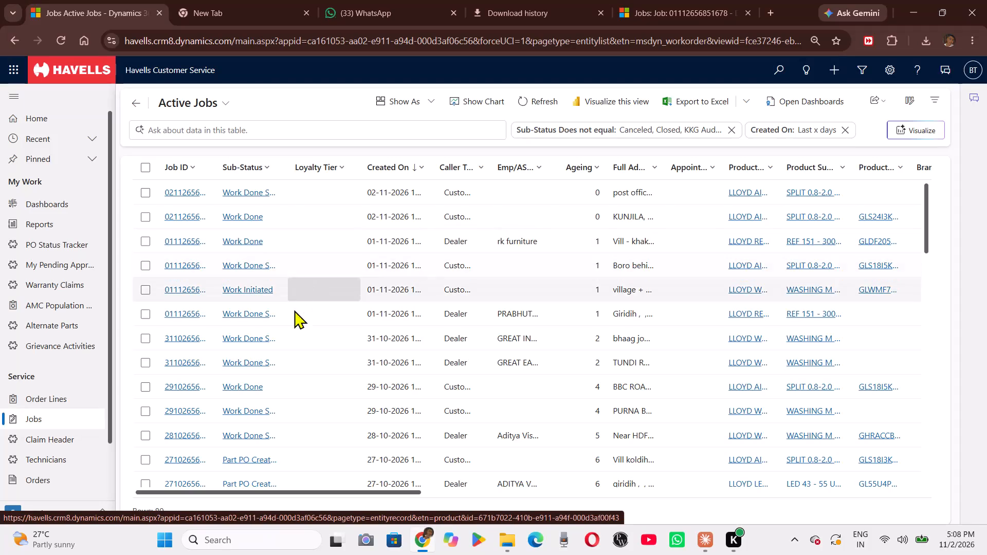
Open the Work Initiated Lloyd washing machine job created on 01-11-2026 from the Active Jobs list.
triple_click(310, 295)
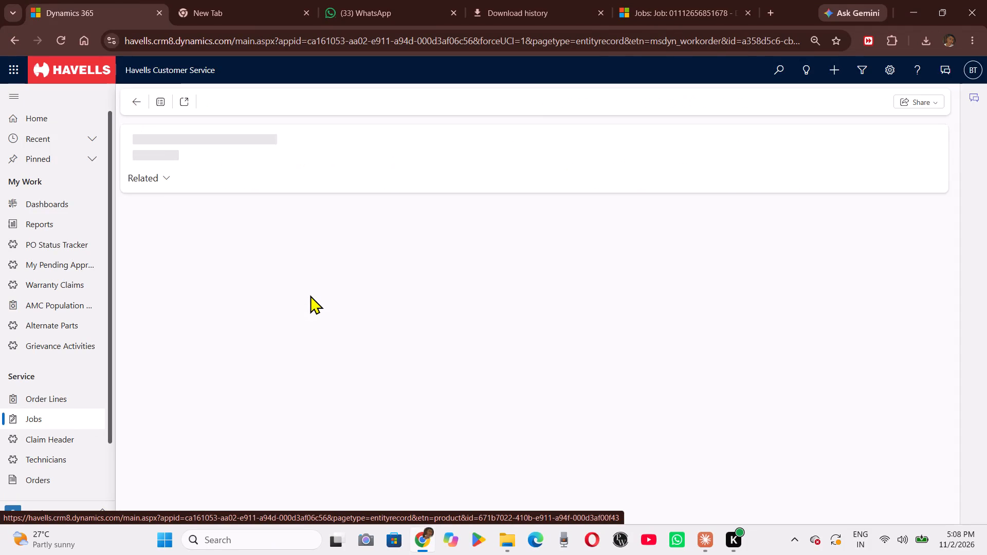
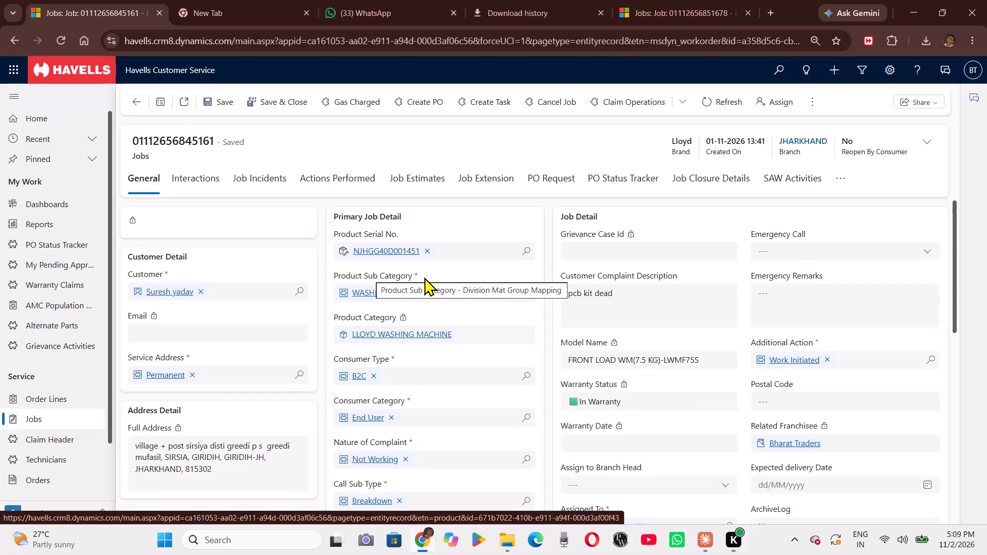
click(404, 249)
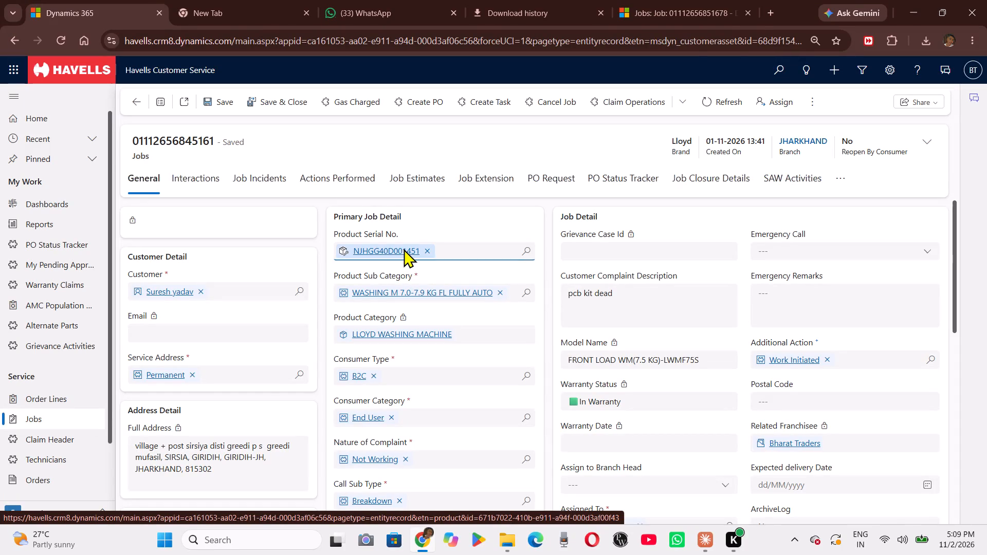
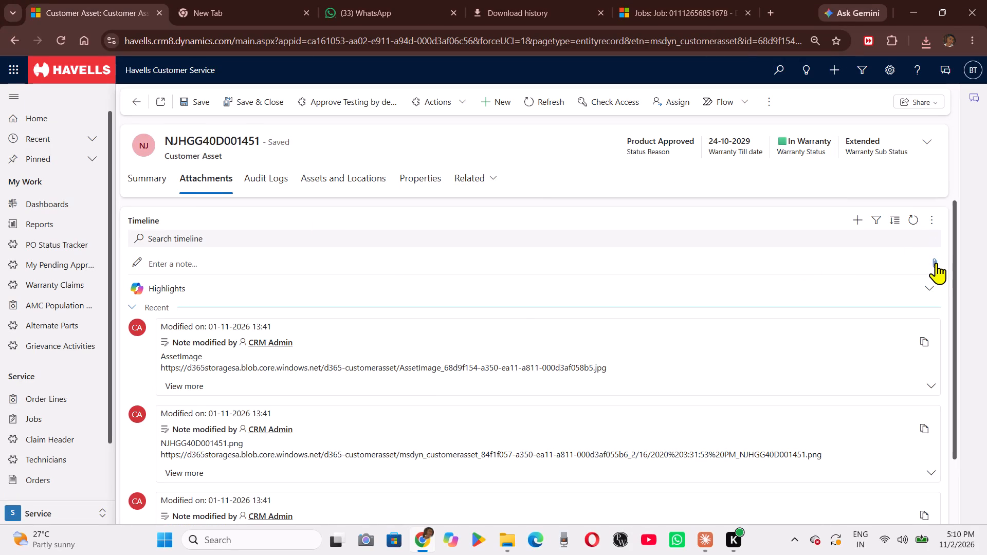
click(214, 115)
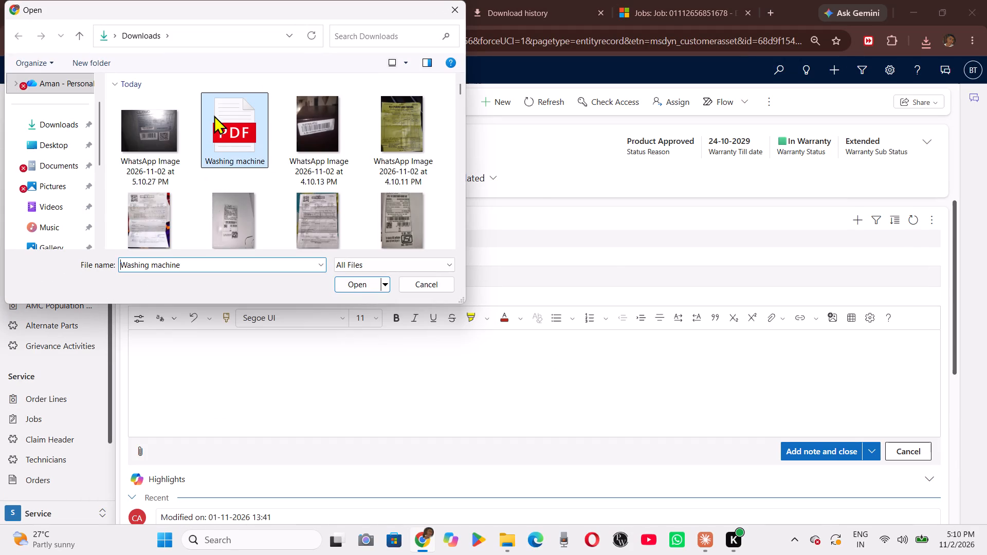
Attach the Washing machine PDF to the customer asset's timeline as a note titled INVOICE.
click(361, 284)
click(334, 279)
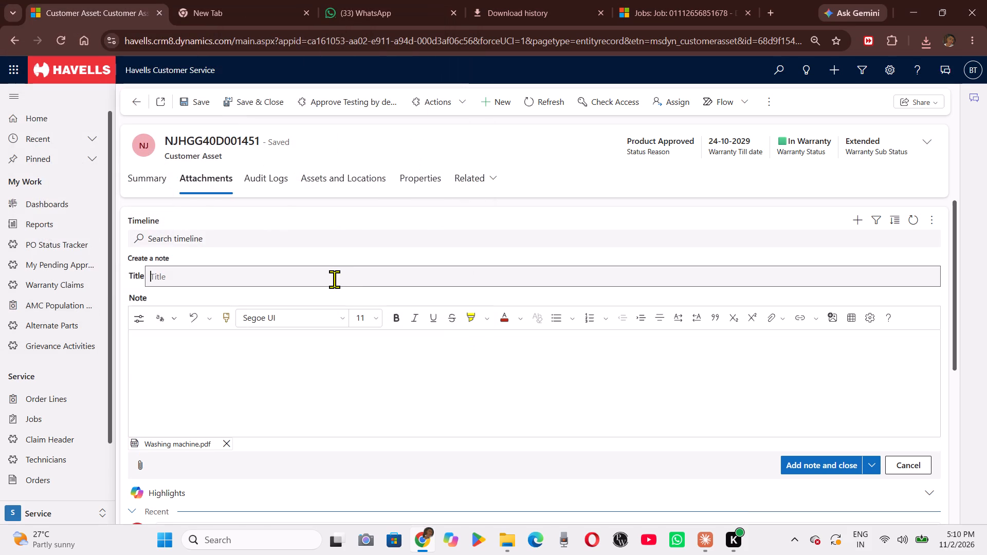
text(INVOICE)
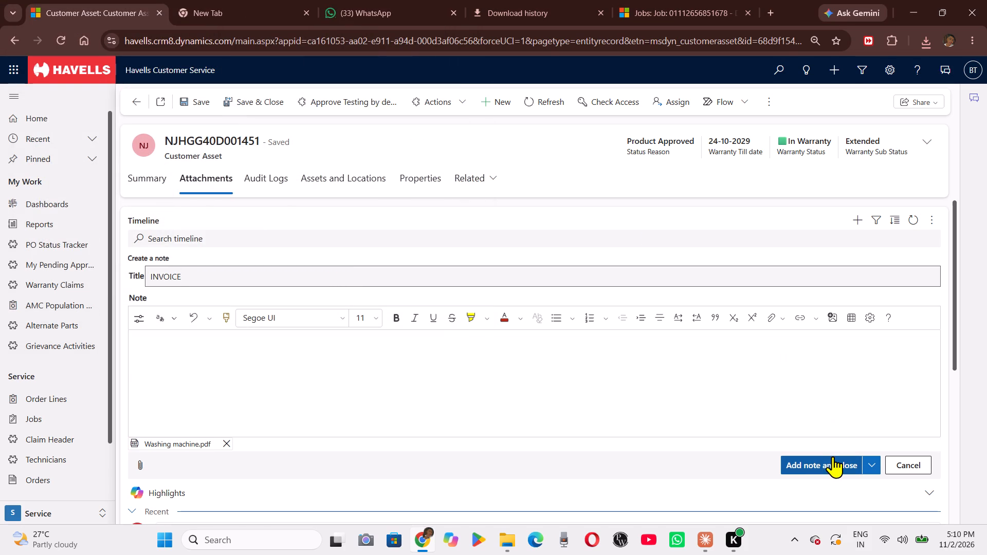
click(830, 461)
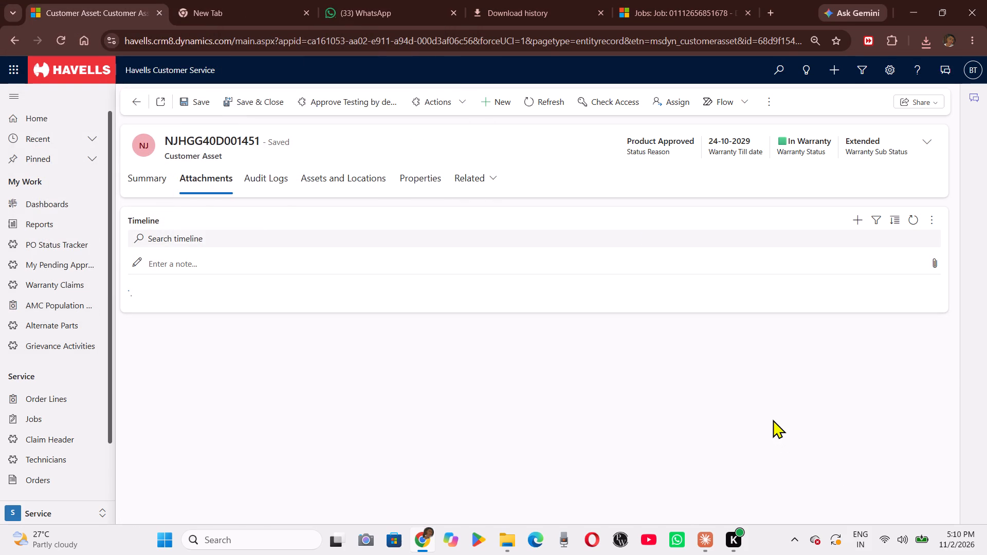
Add another timeline note titled SERIAL NUMBER with the WhatsApp image from 2026-11-02 at 5.10.27 PM attached.
click(933, 265)
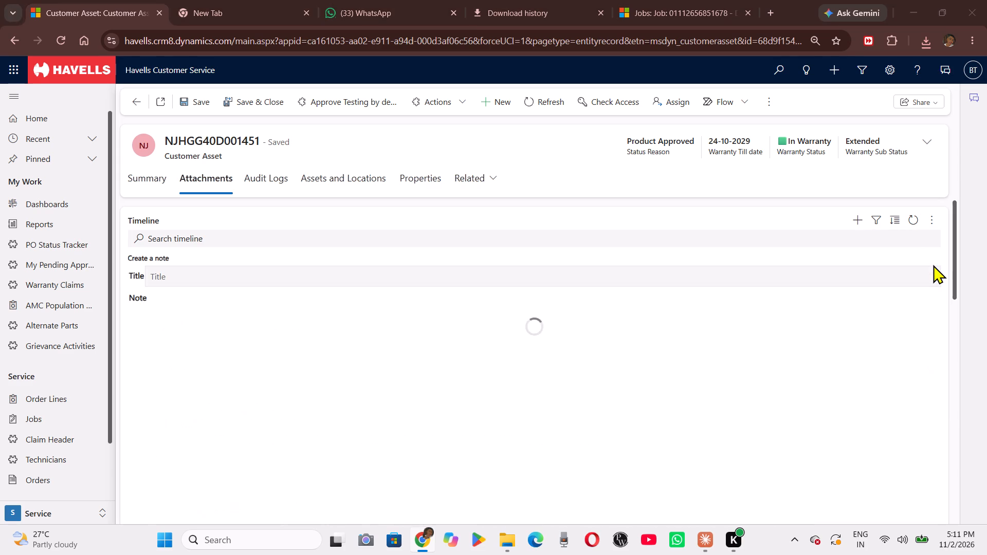
click(180, 123)
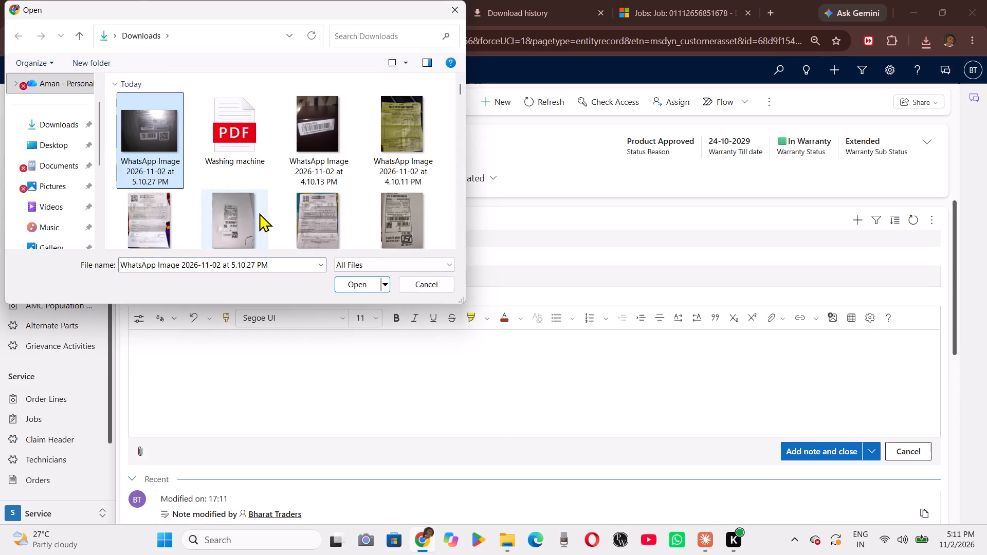
click(362, 286)
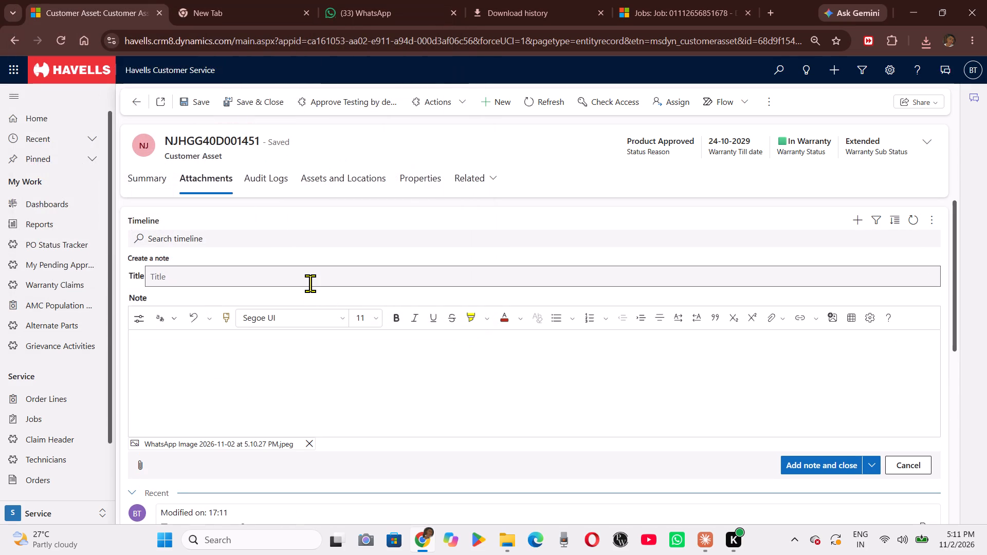
click(310, 283)
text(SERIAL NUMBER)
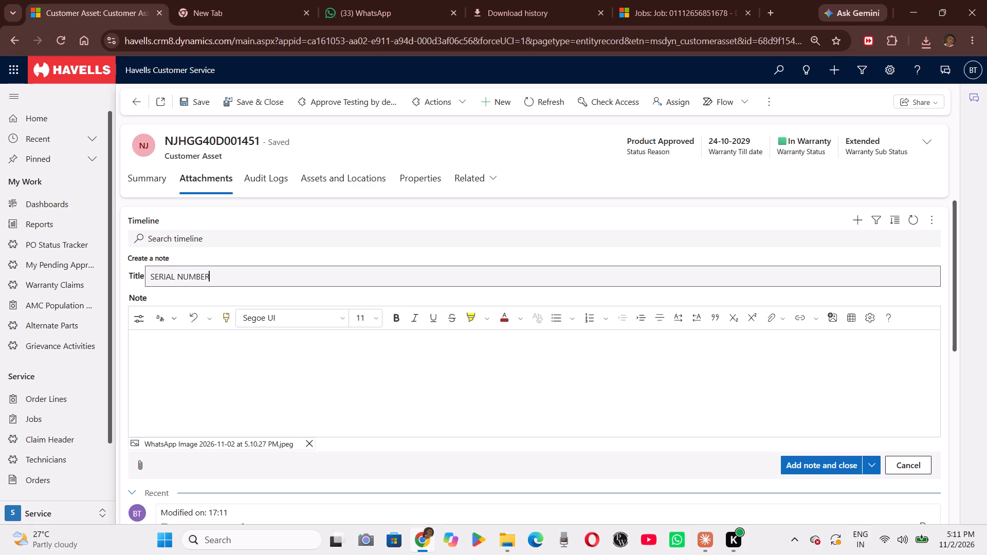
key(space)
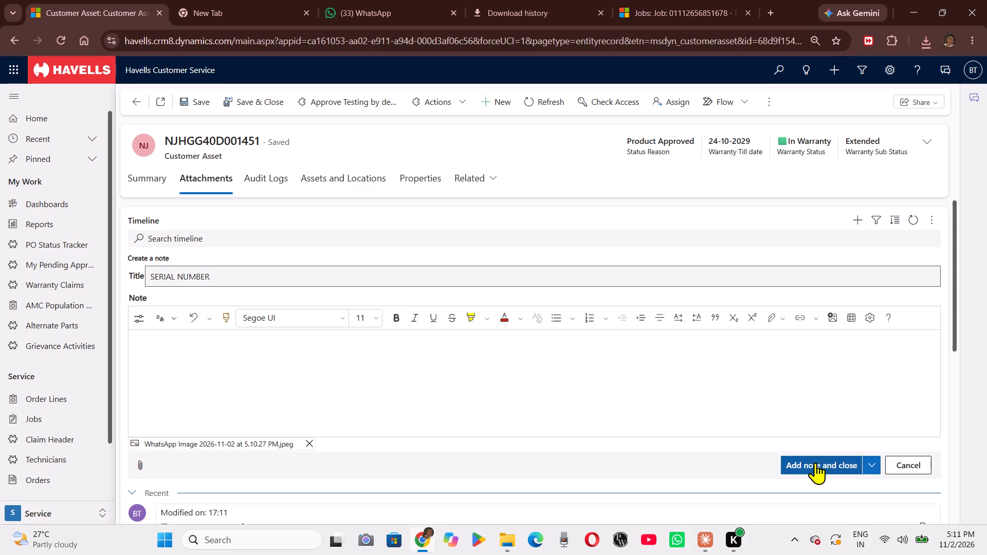
click(815, 462)
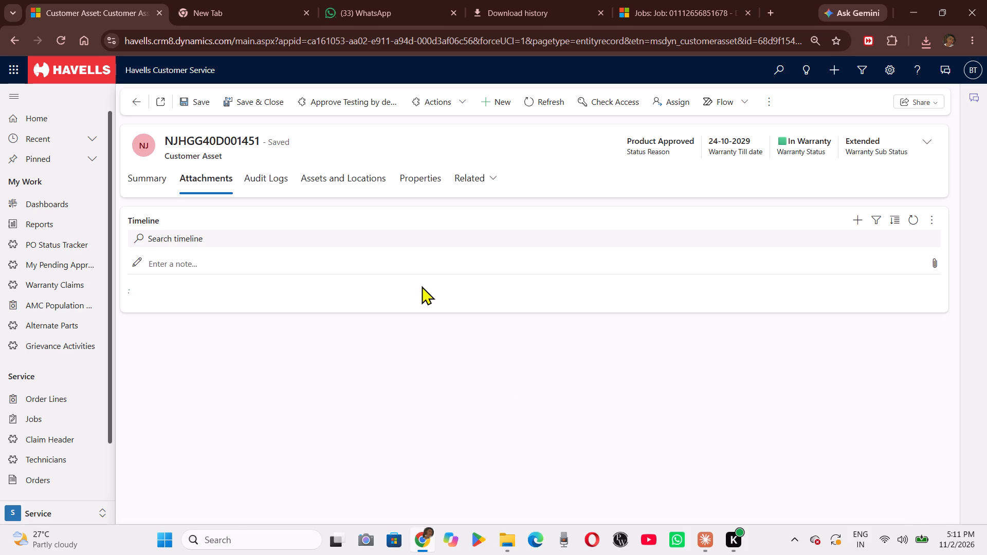
Save and close the customer asset record to return to its Lloyd washing machine job.
click(188, 99)
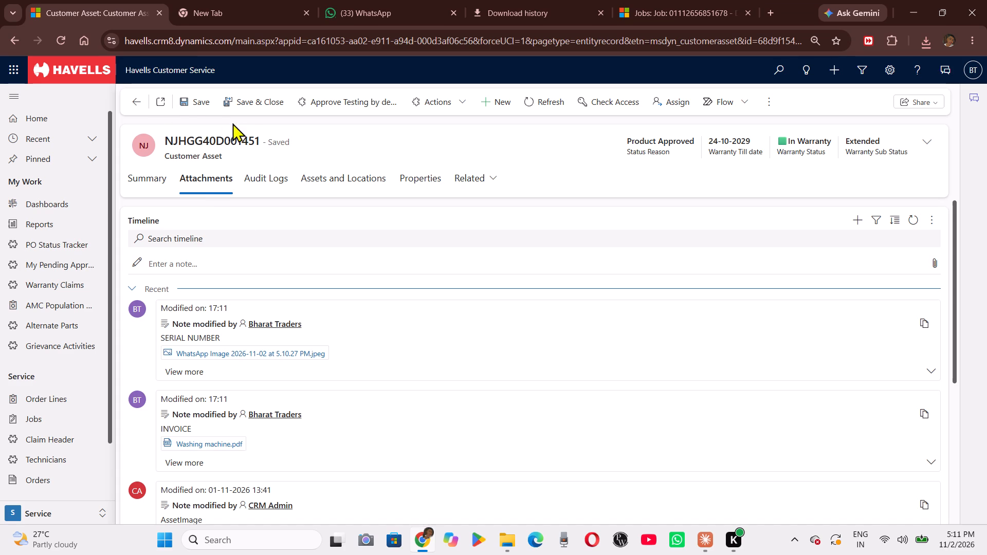
click(197, 104)
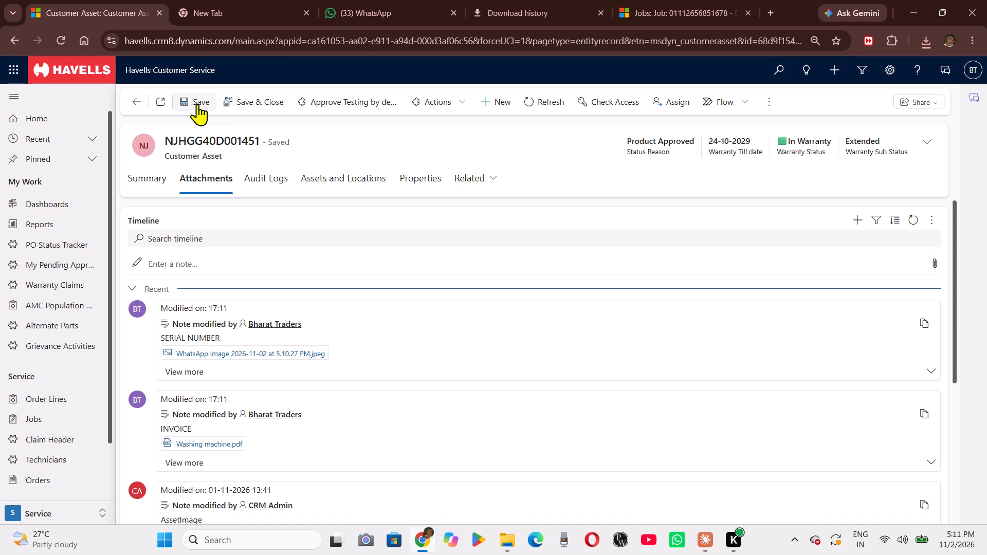
click(234, 109)
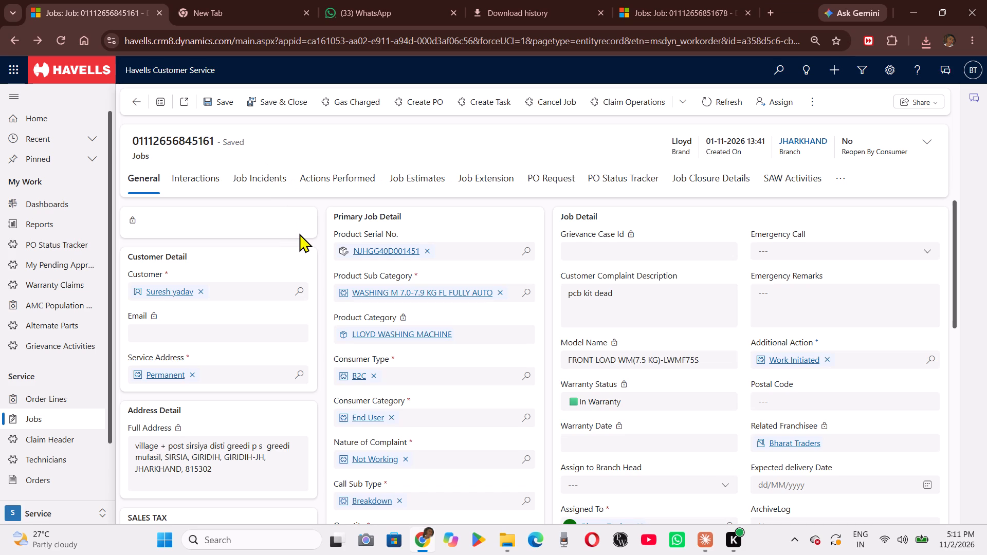
Open the job's incident record from its Job Incidents list.
click(246, 175)
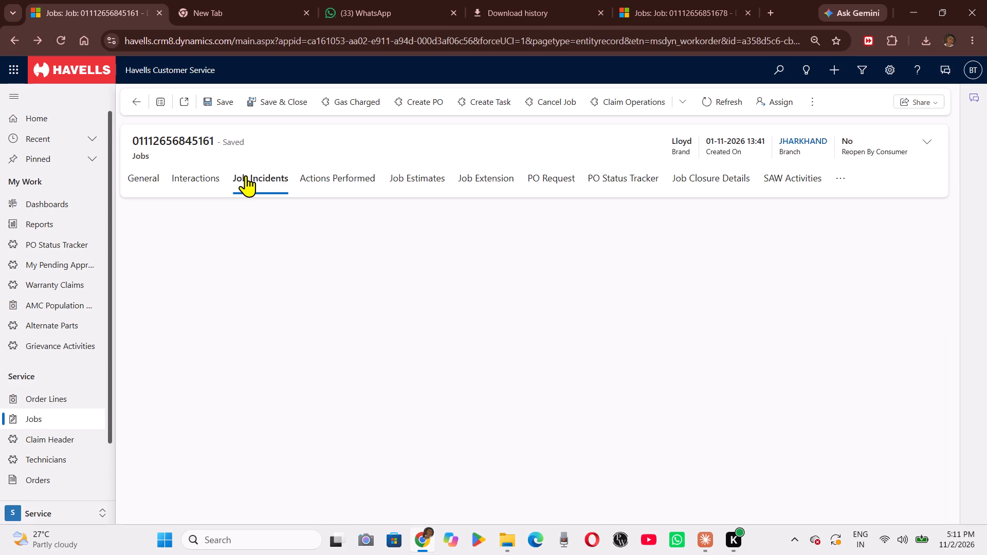
triple_click(339, 282)
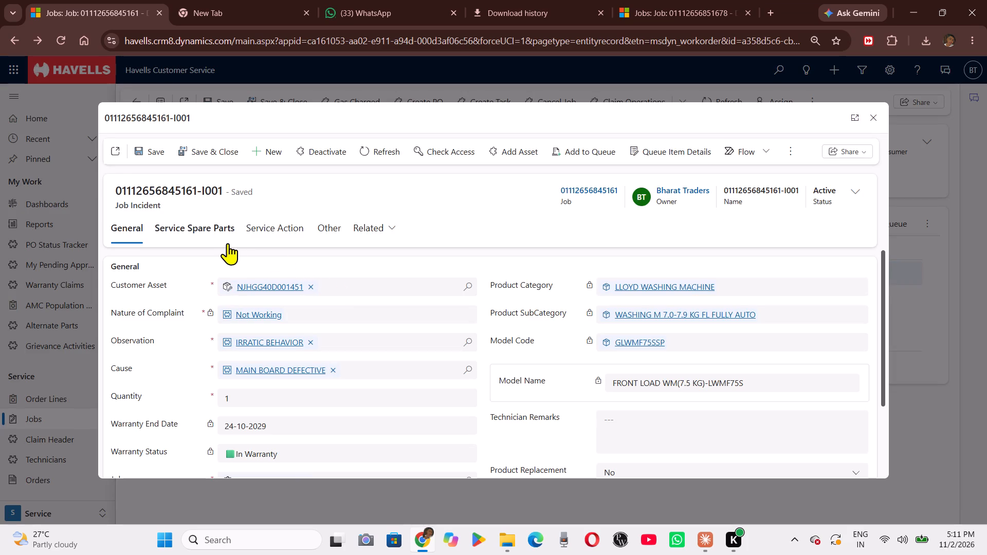
click(226, 239)
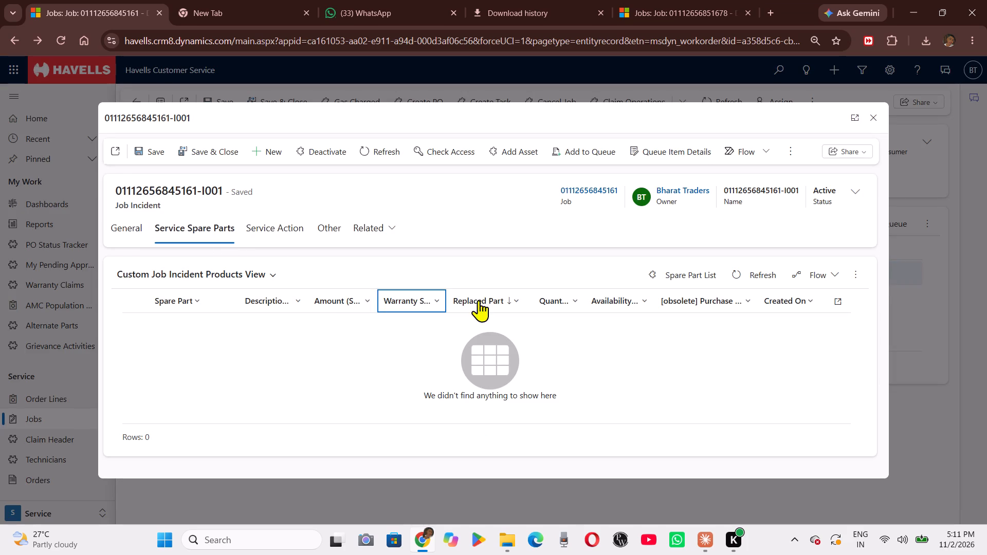
click(660, 267)
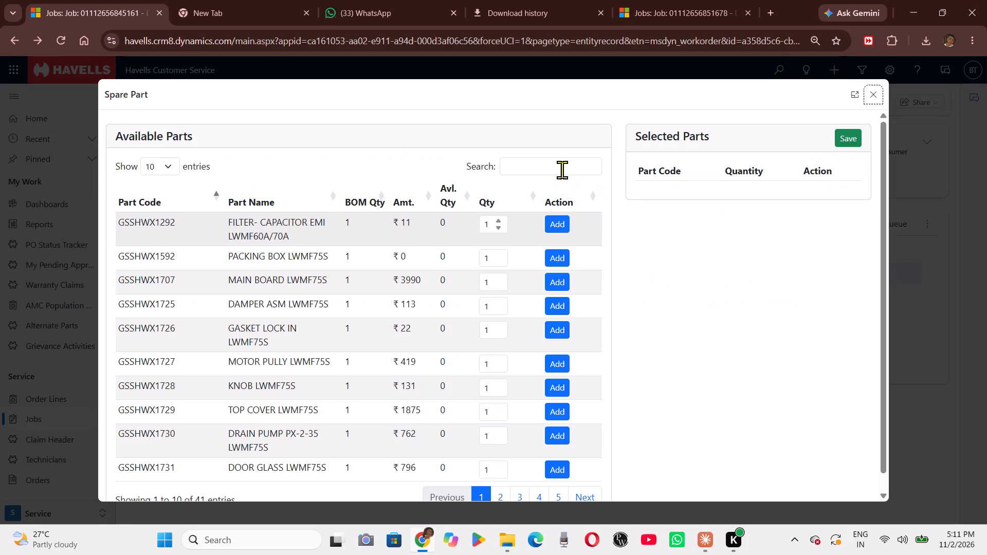
click(556, 166)
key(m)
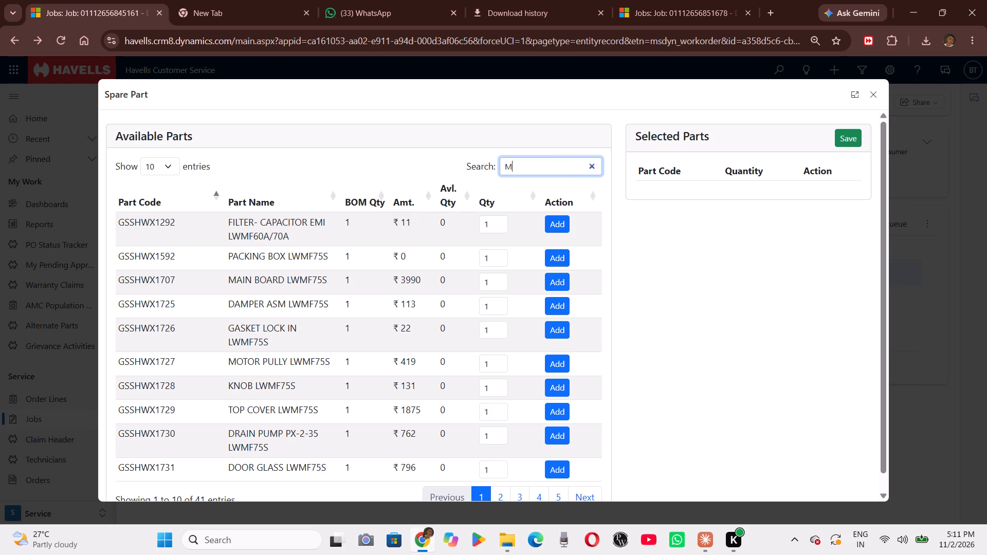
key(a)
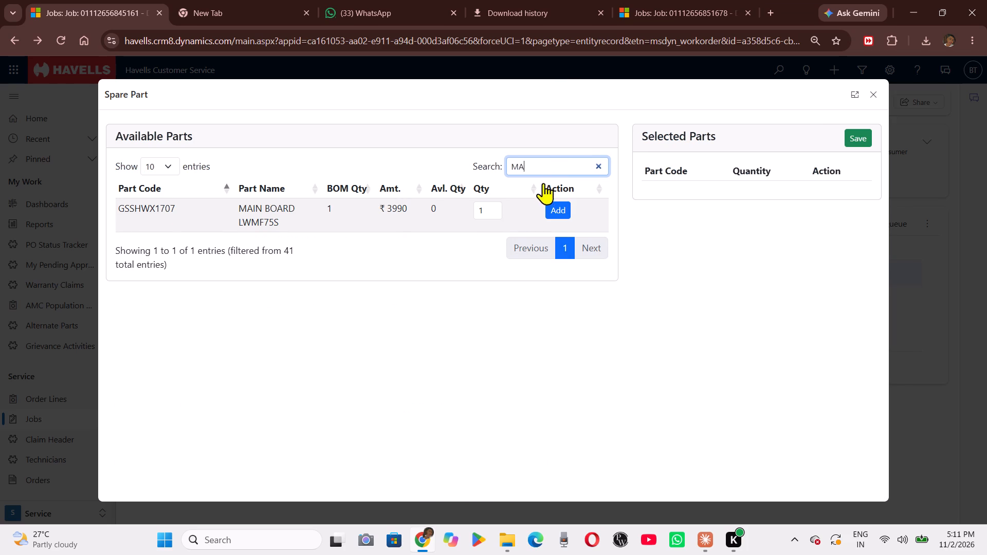
click(558, 210)
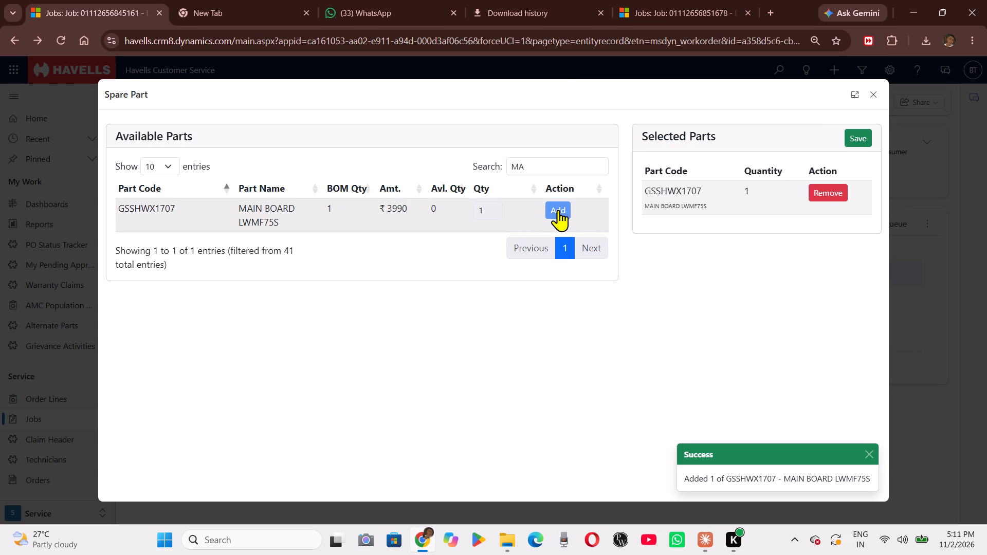
click(857, 138)
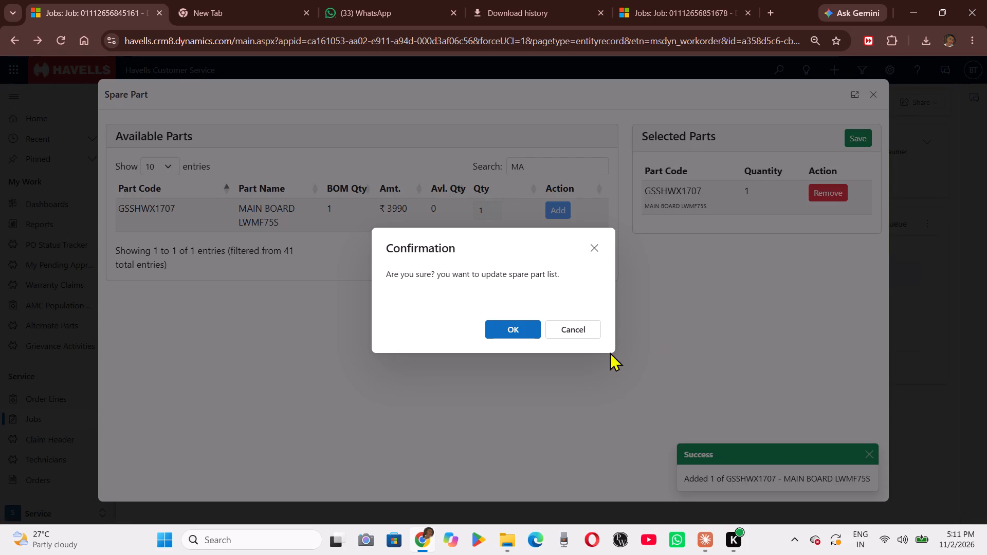
click(511, 324)
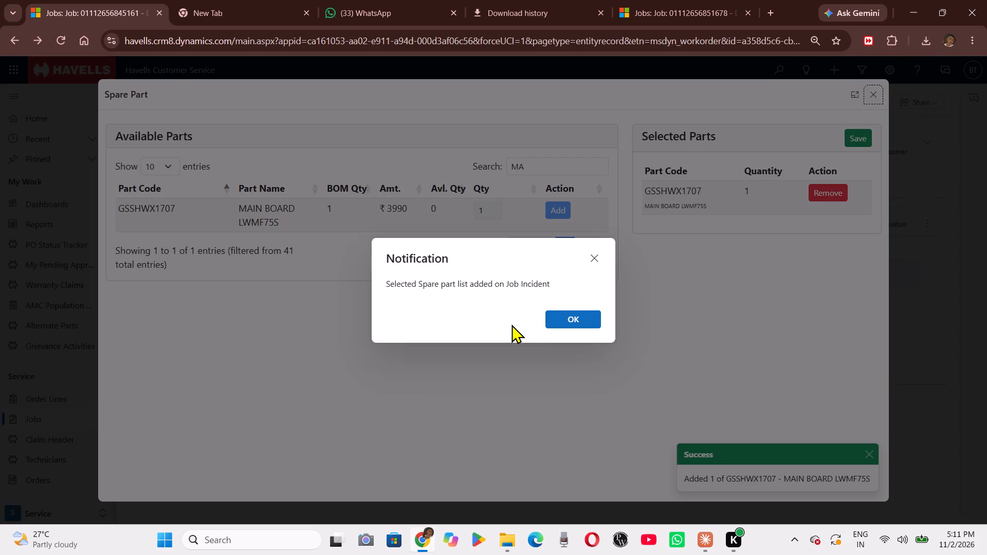
click(553, 323)
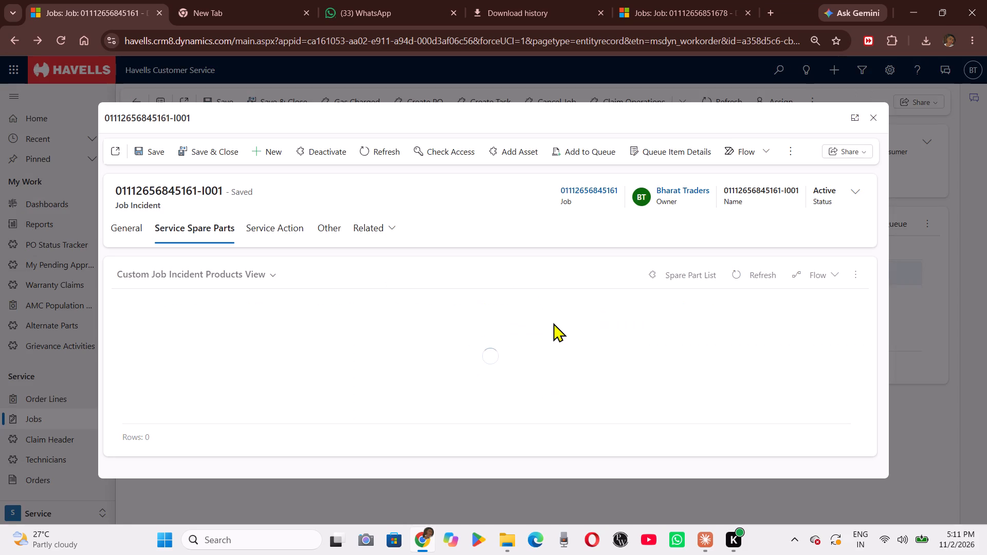
Set Replace Same Part on the incident's GSSHWX1707 main board entry, save it, and return to the job.
triple_click(460, 330)
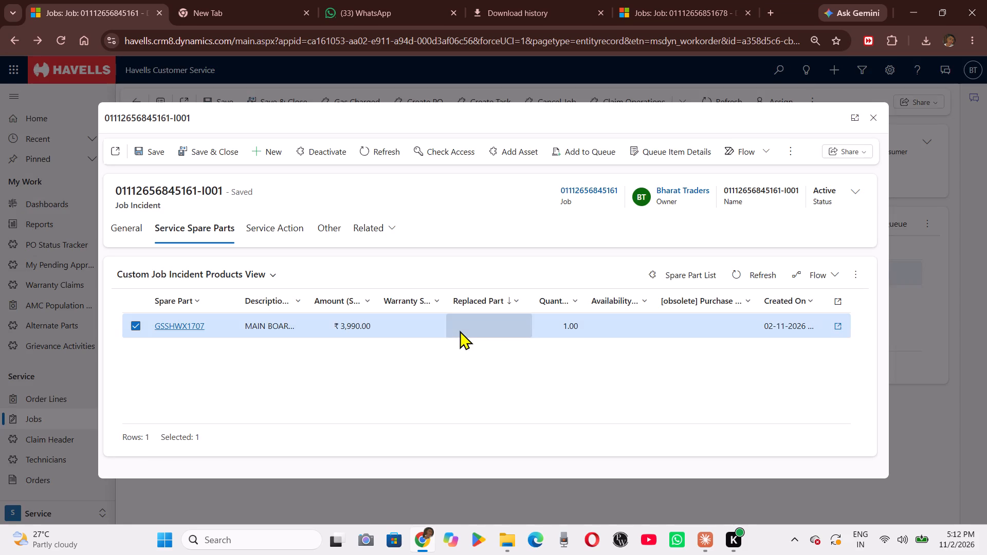
triple_click(392, 333)
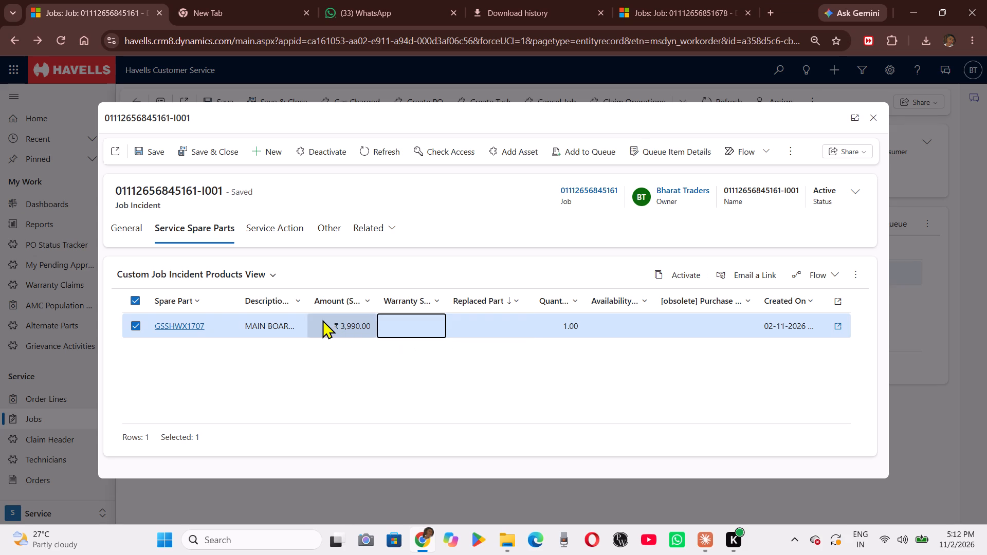
triple_click(322, 320)
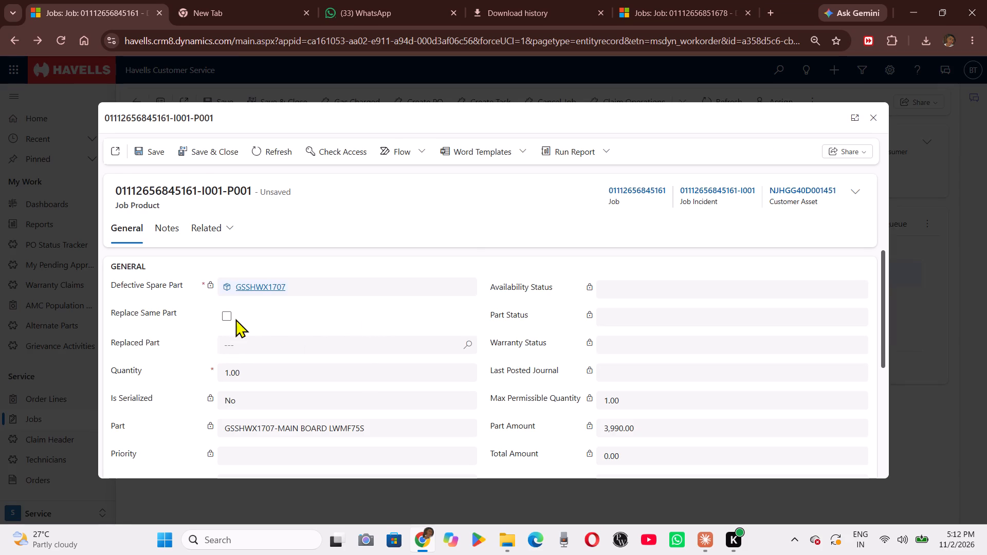
click(230, 315)
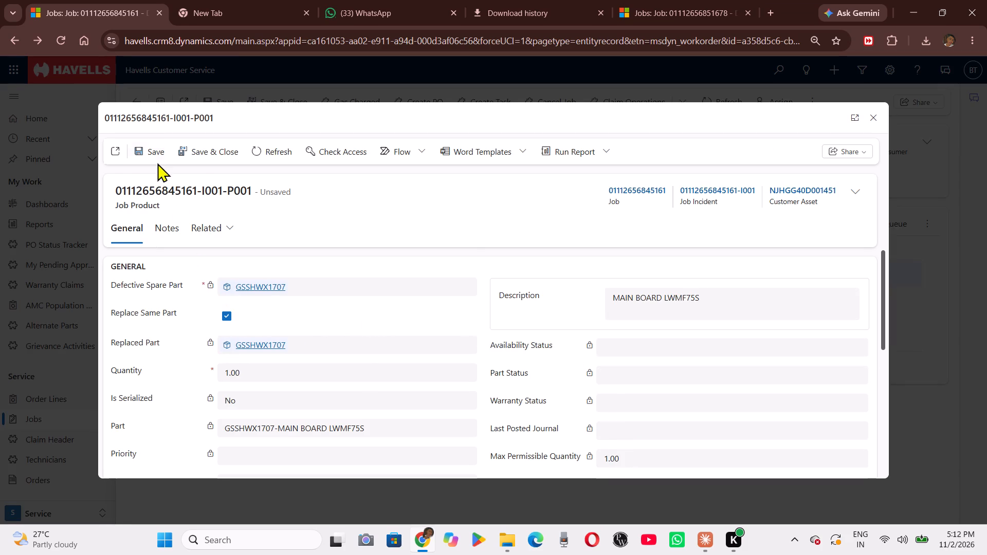
click(153, 158)
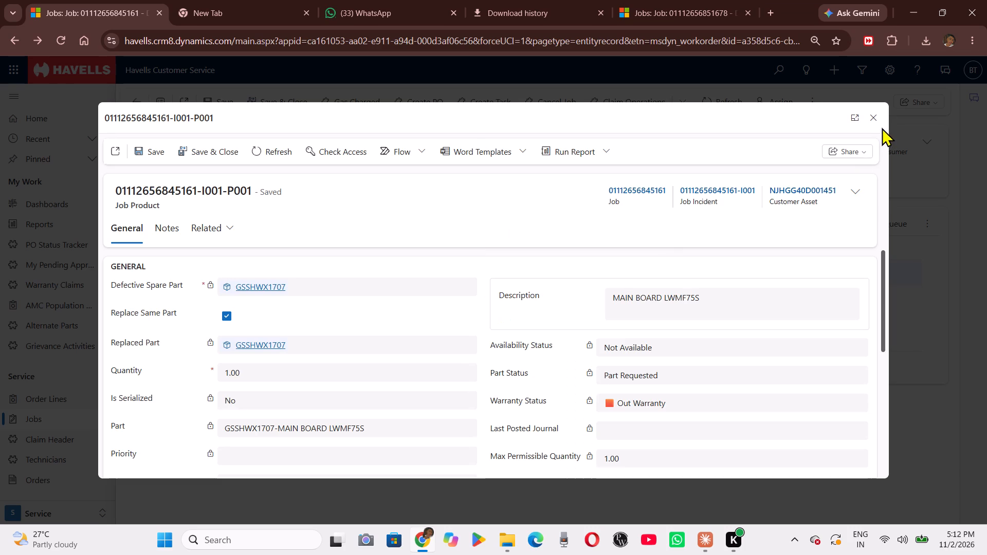
click(880, 113)
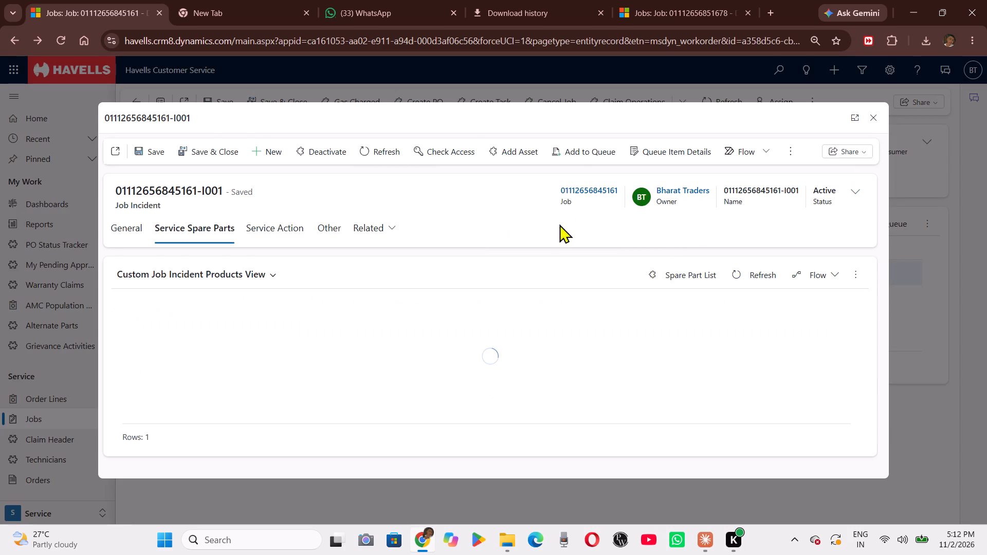
click(876, 125)
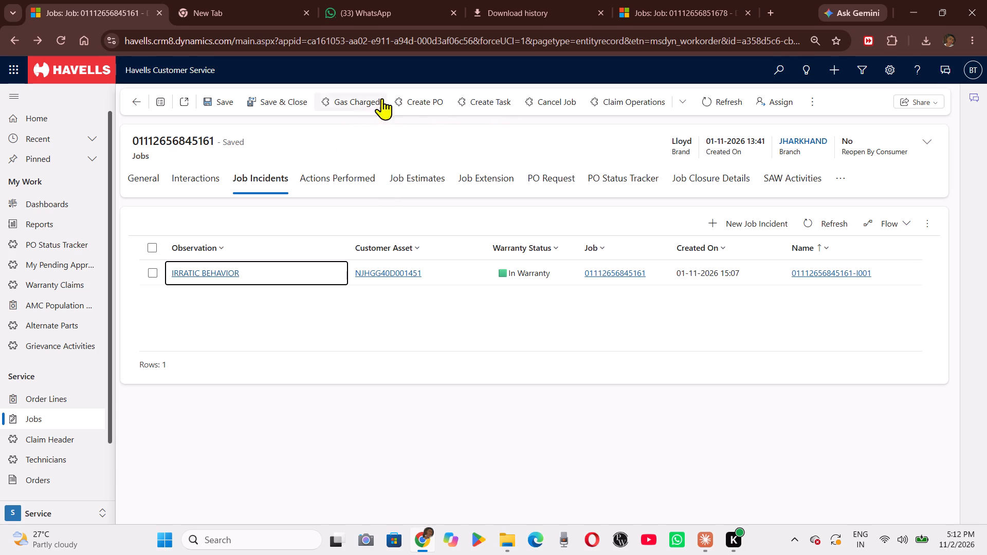
click(423, 106)
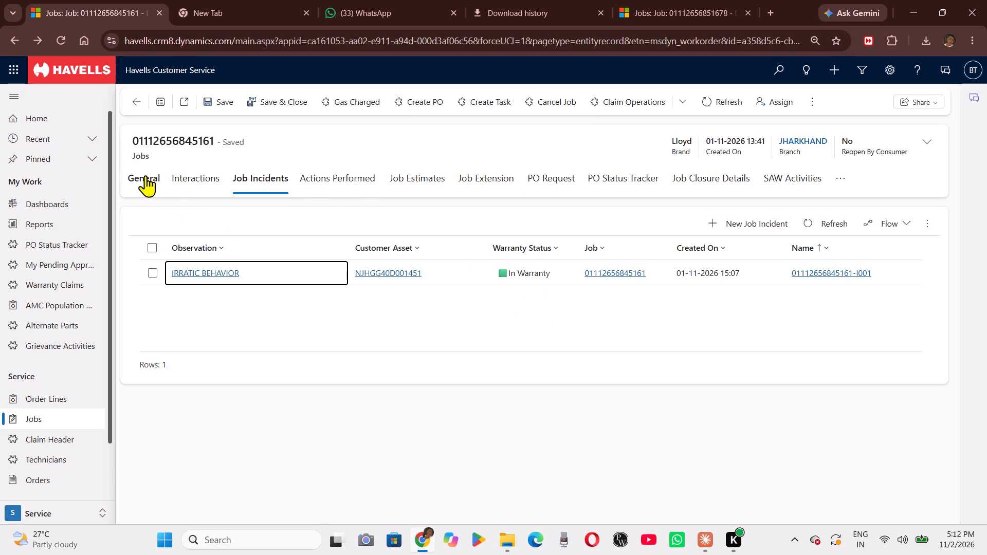
Check the washing machine job's general details and performed actions, including its spare parts, and return to the Active Jobs list.
click(141, 175)
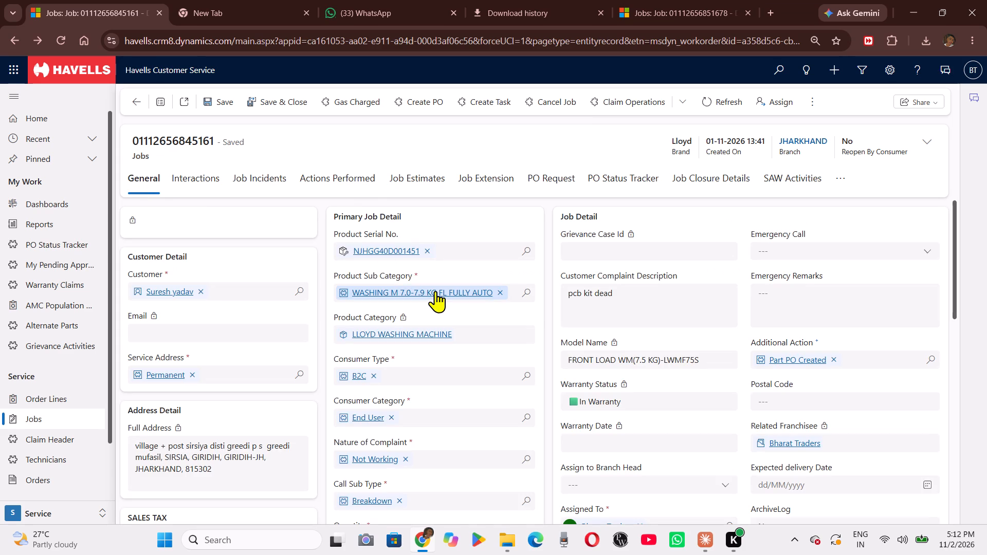
click(414, 181)
click(352, 176)
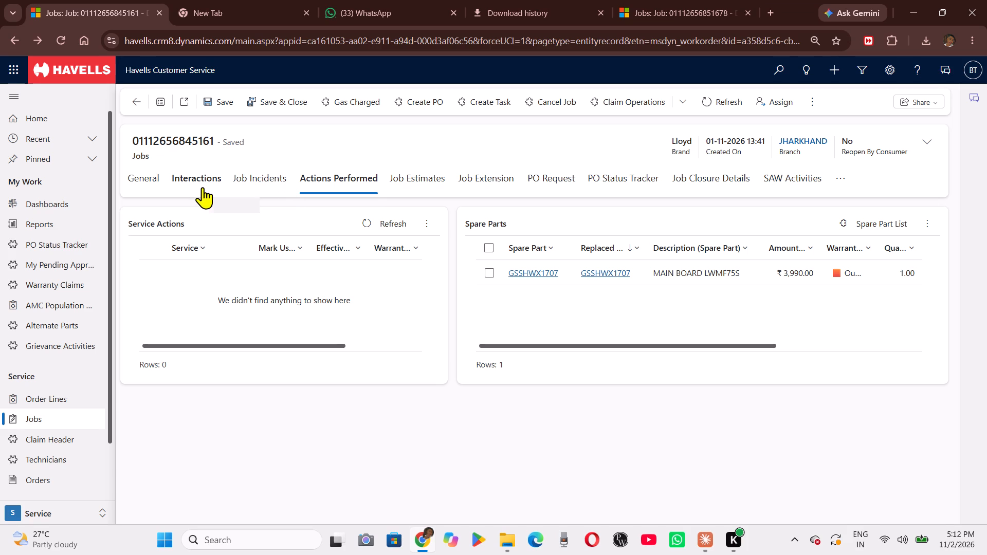
click(131, 99)
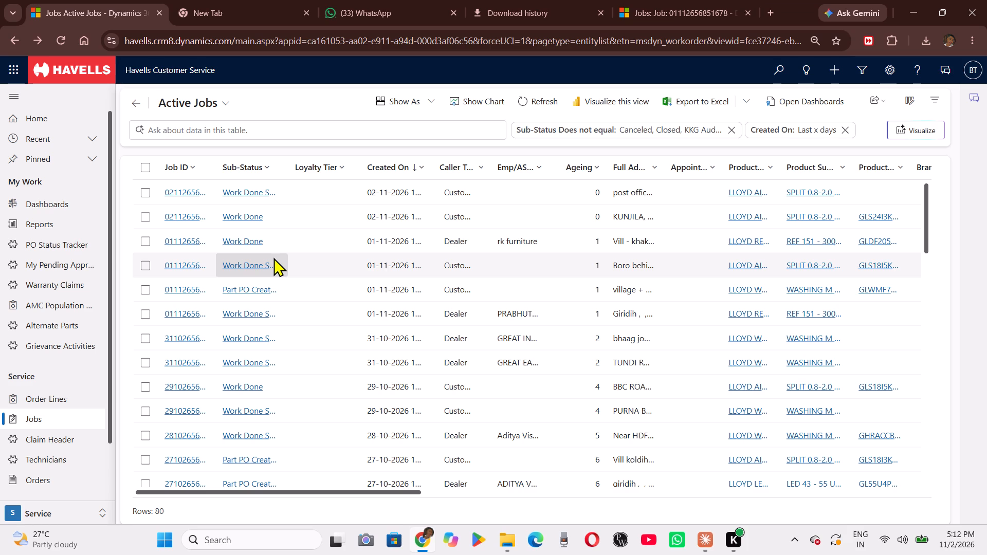
click(688, 0)
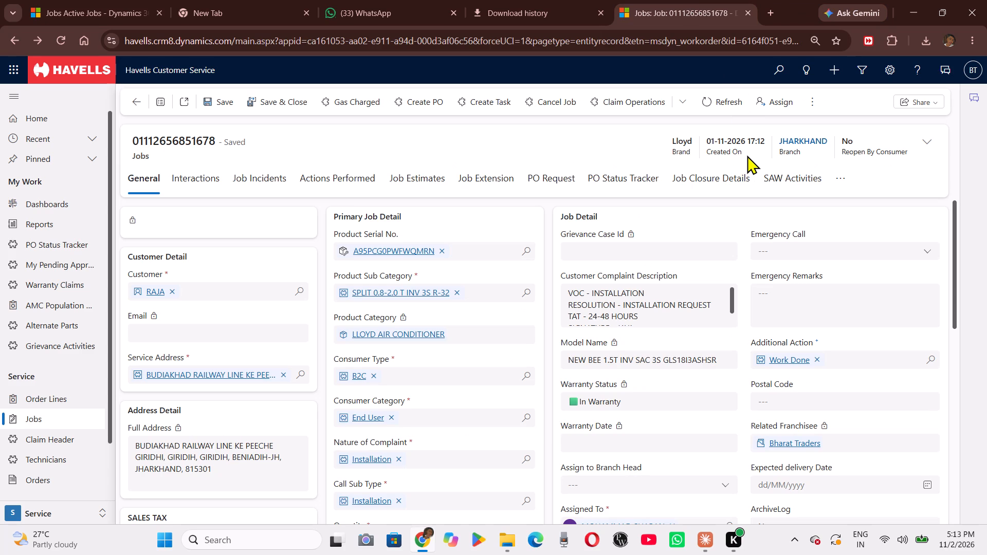
click(748, 173)
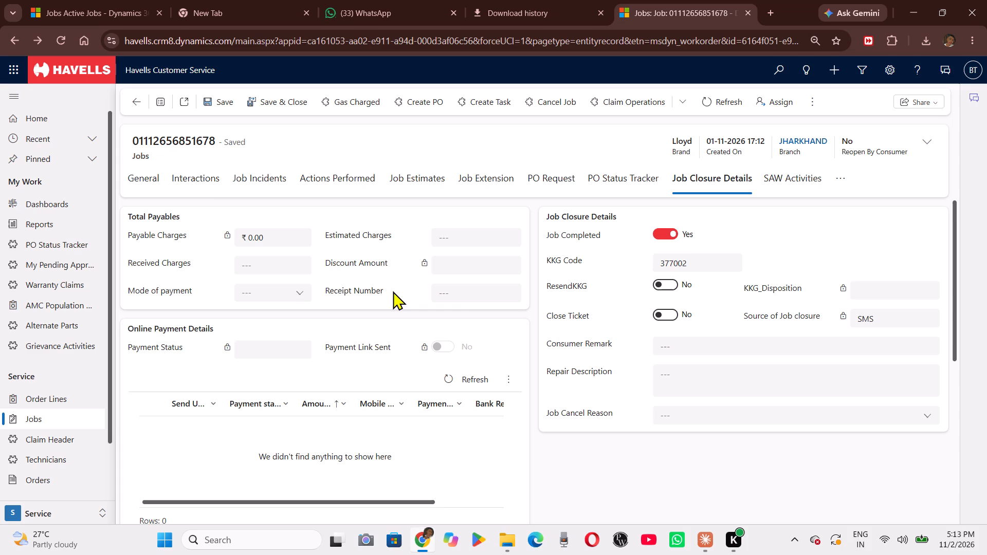
click(154, 180)
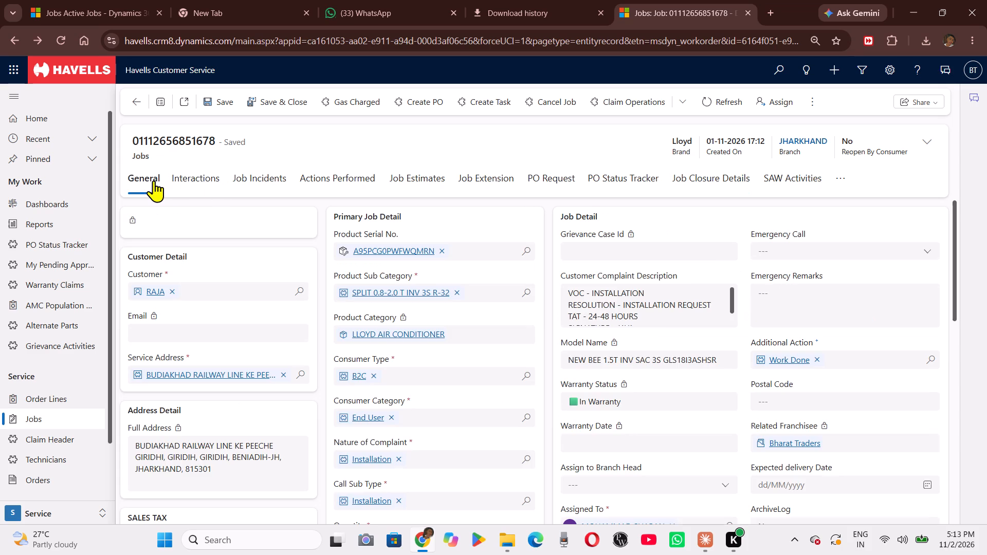
click(113, 0)
scroll(478, 284, left, 3)
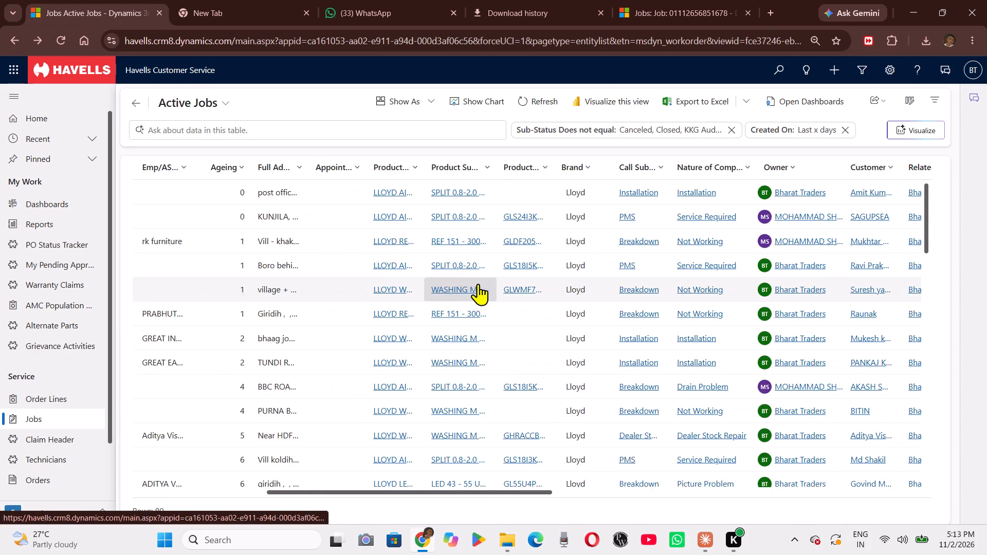
scroll(478, 284, left, 1)
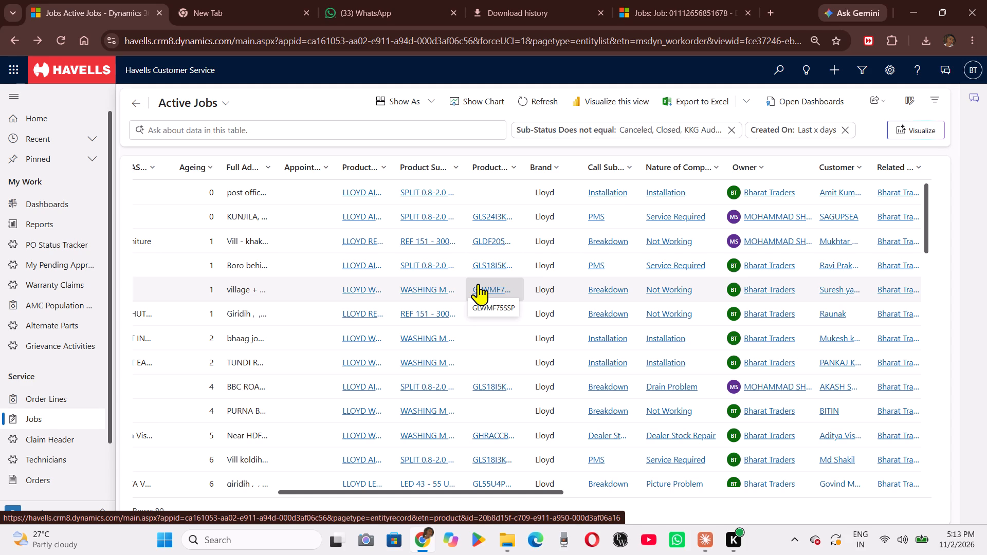
scroll(478, 284, right, 3)
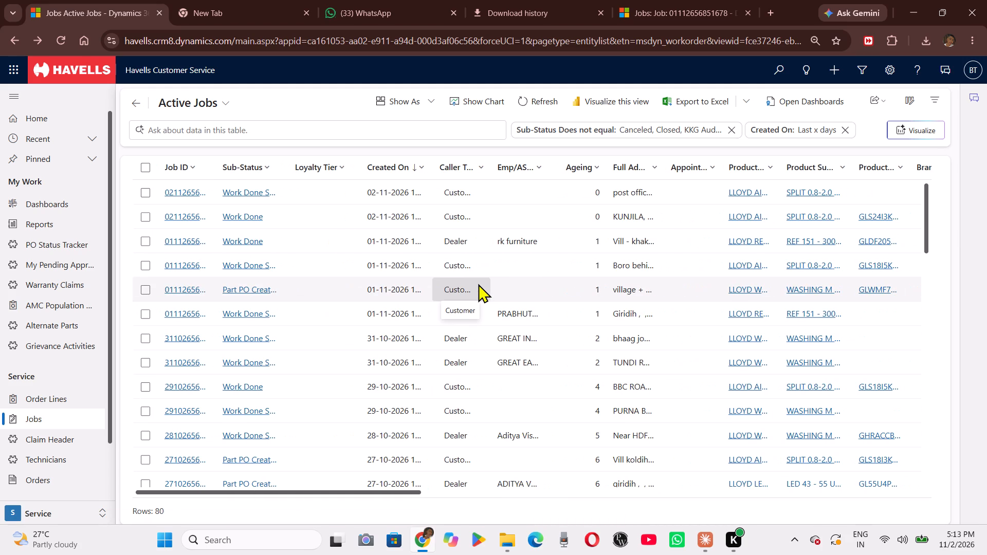
triple_click(529, 196)
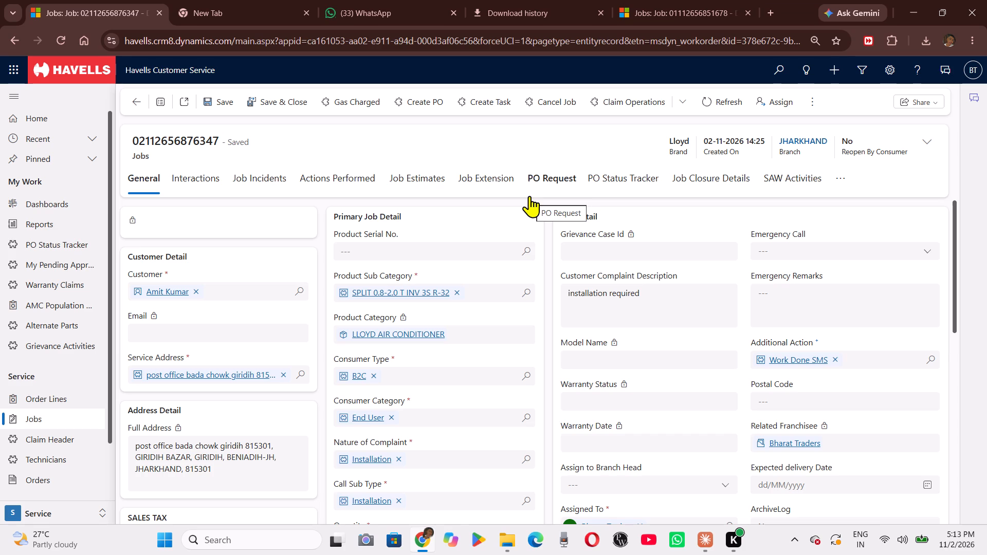
click(528, 247)
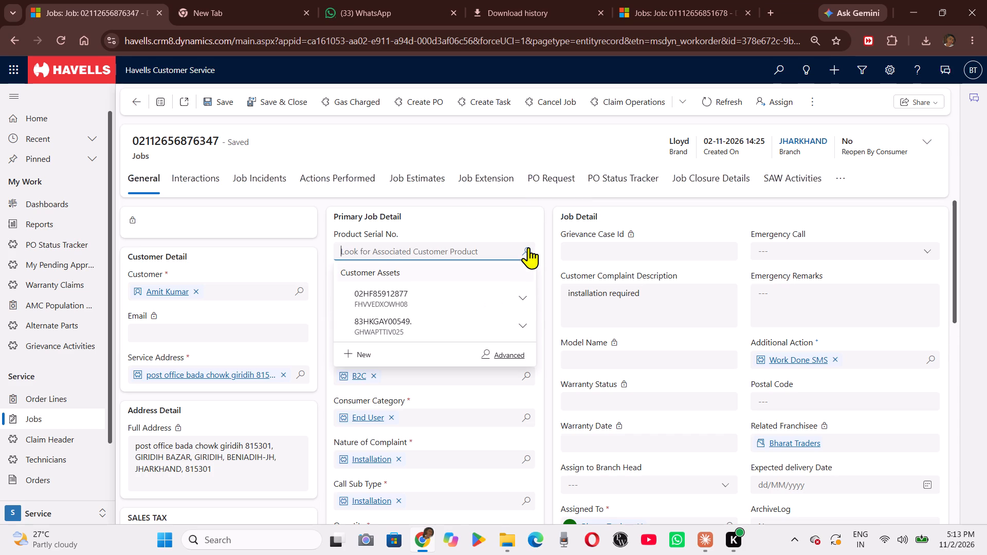
click(367, 360)
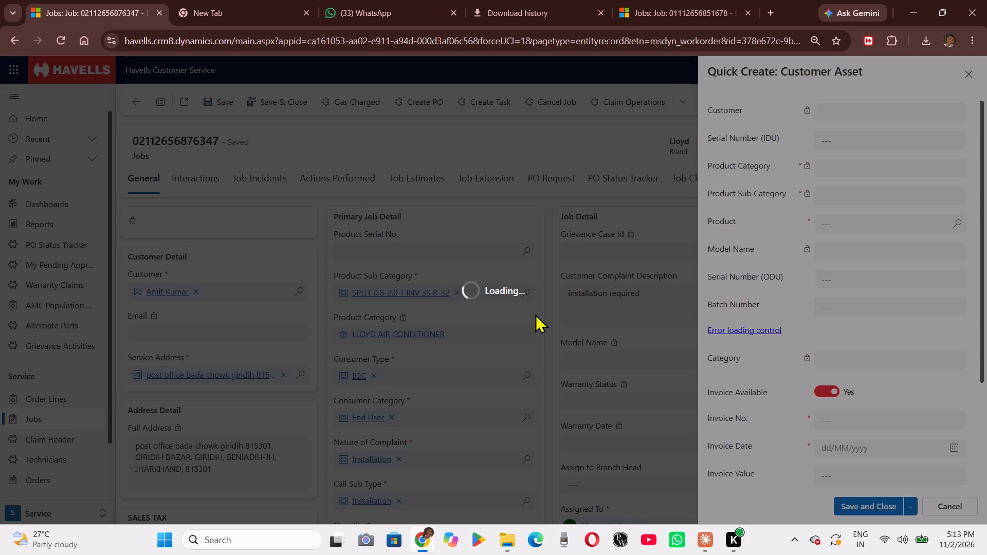
click(870, 142)
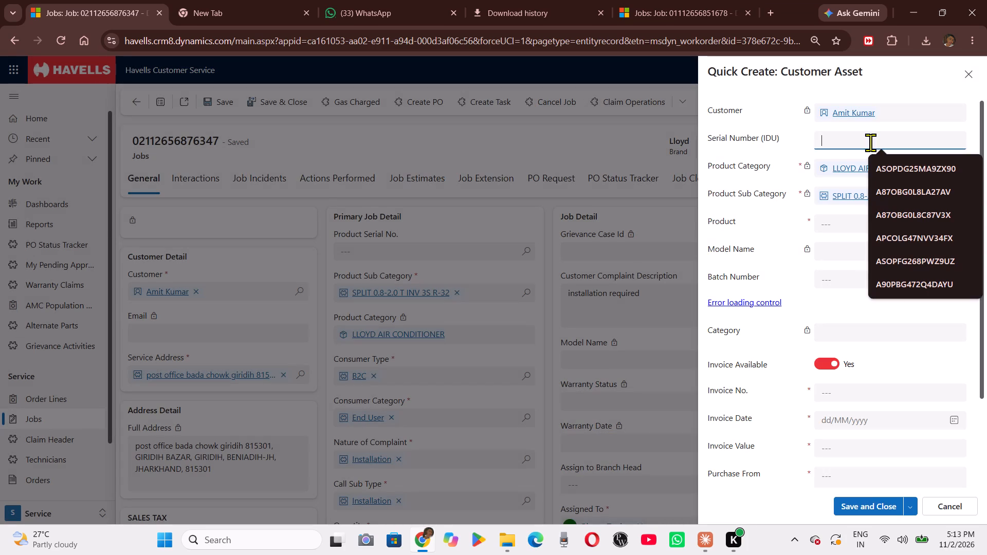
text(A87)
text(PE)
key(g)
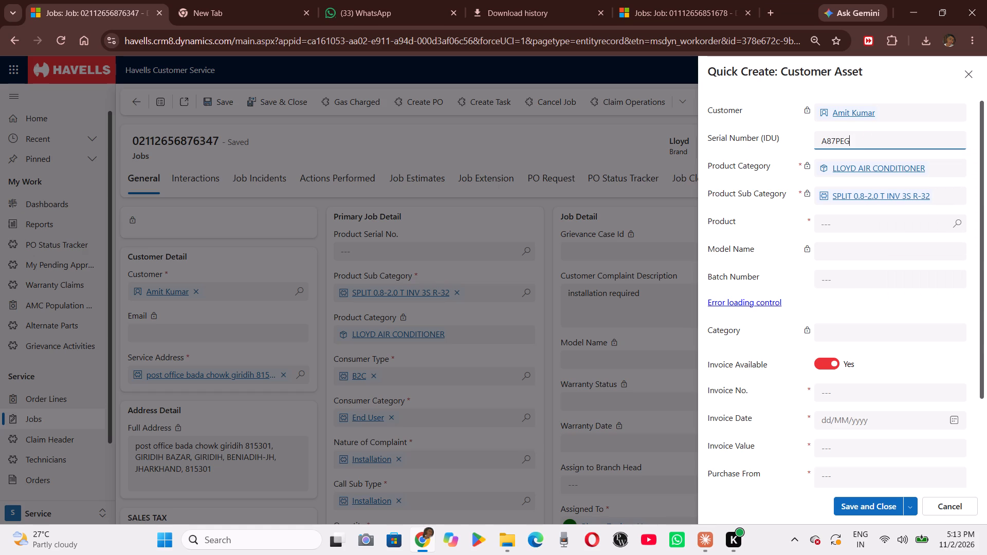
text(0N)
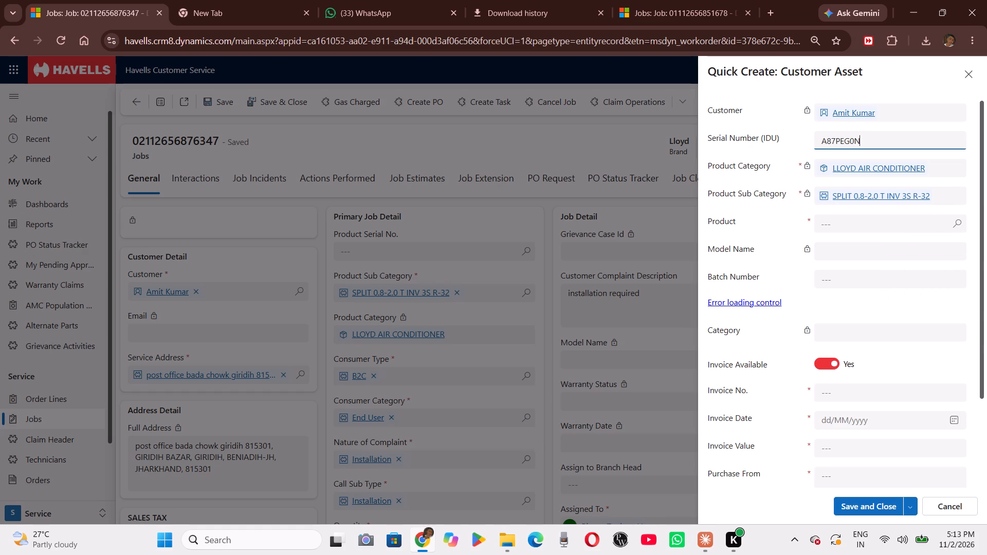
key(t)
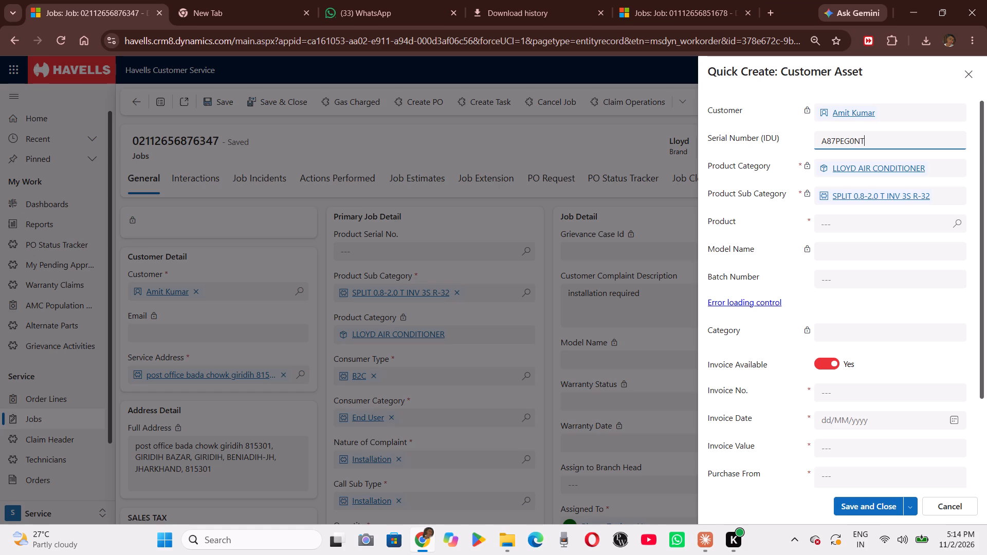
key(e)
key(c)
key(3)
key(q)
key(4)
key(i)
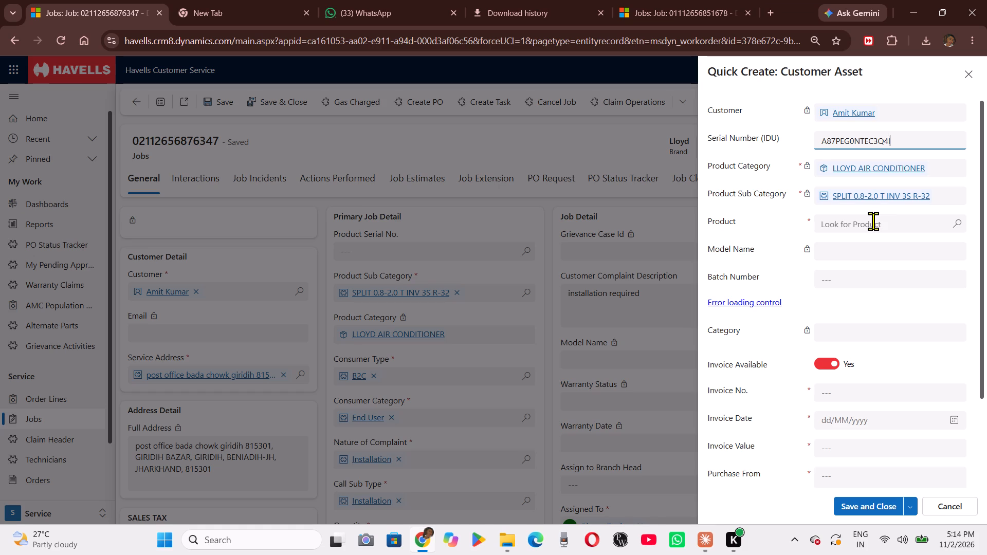
Look up product GLS18I34GCSR for the new customer asset.
click(873, 221)
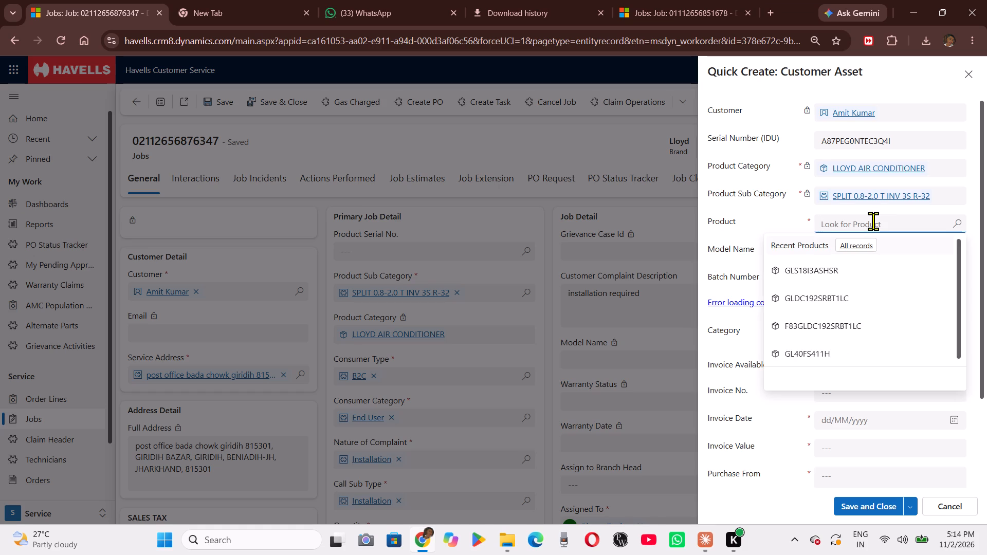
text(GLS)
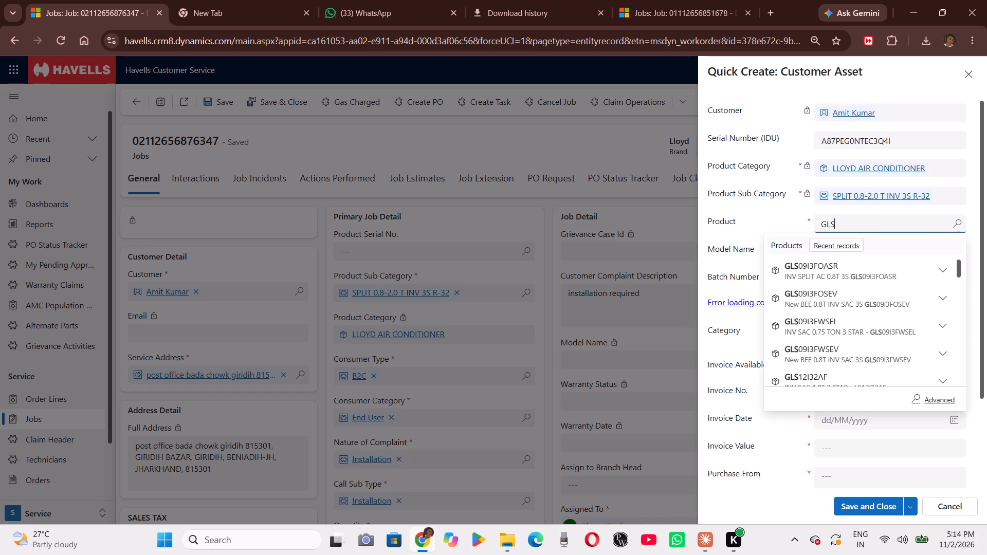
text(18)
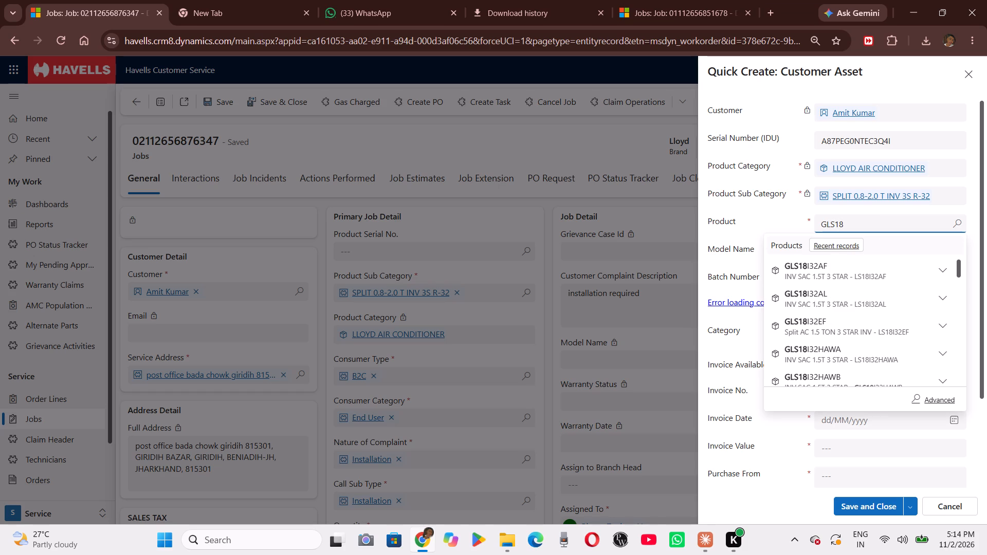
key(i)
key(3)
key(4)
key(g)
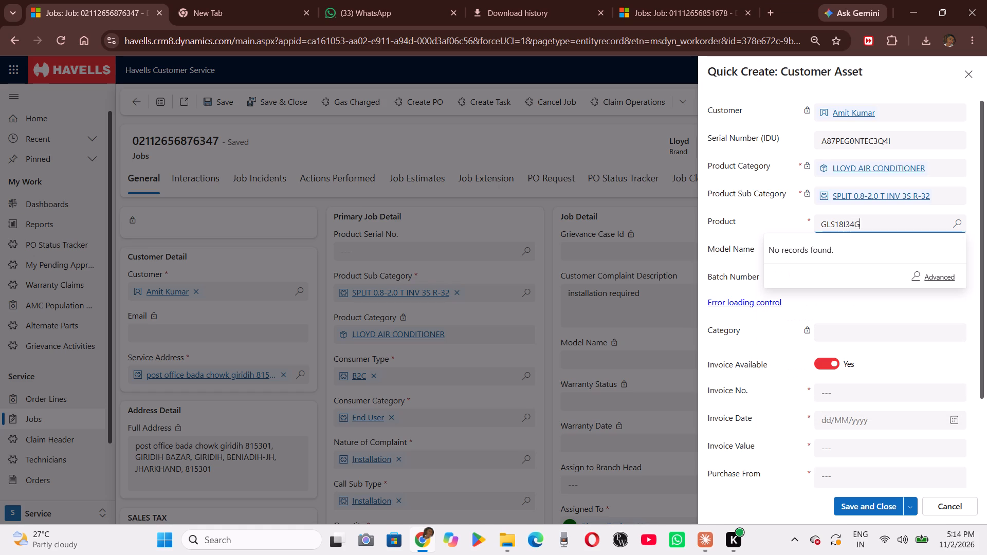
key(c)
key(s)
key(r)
Copy product code GLS18I34GCSR and serial number A87PEG0NTEC3Q4I side by side into the blank browser tab's address bar, without searching.
triple_click(904, 214)
key(ctrl+c)
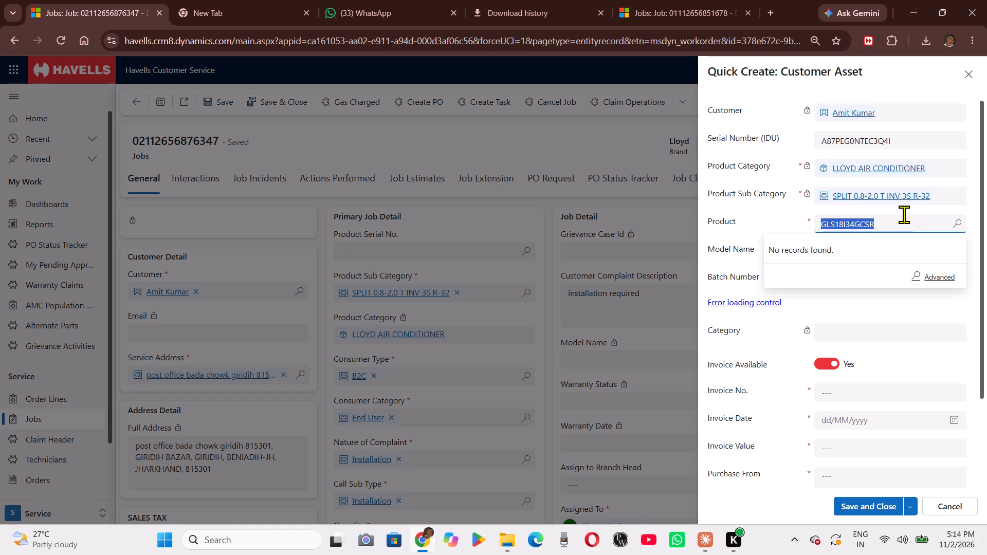
click(257, 0)
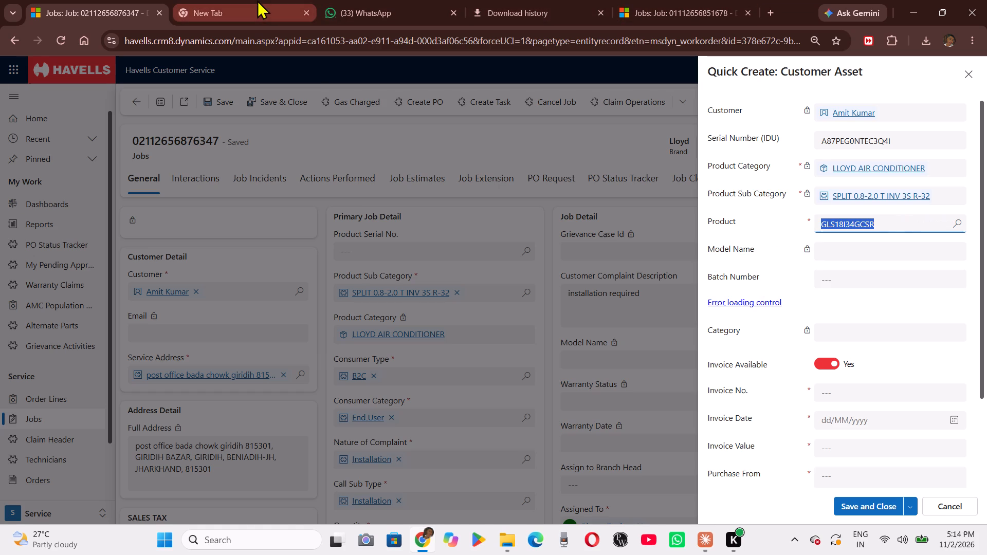
triple_click(232, 36)
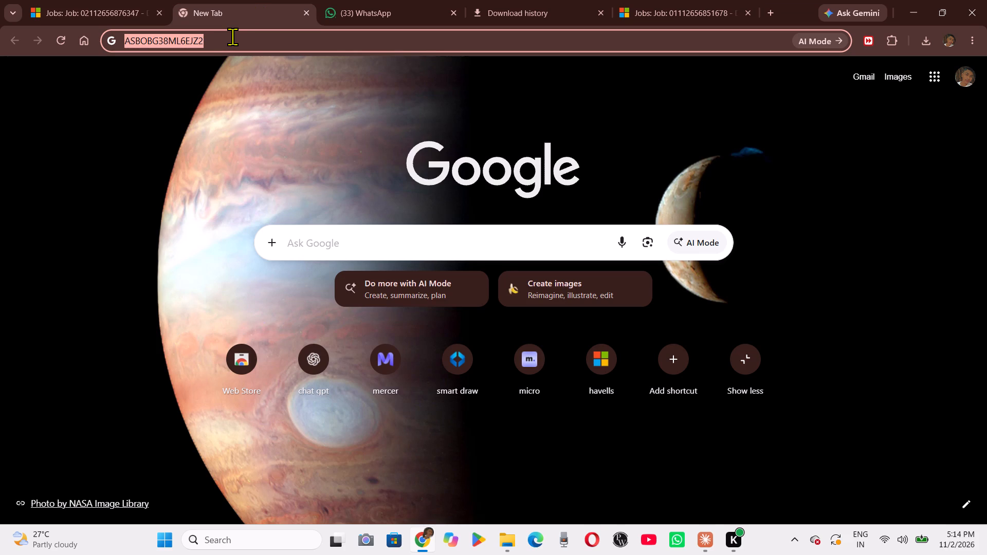
key(BackSpace)
key(ctrl+v)
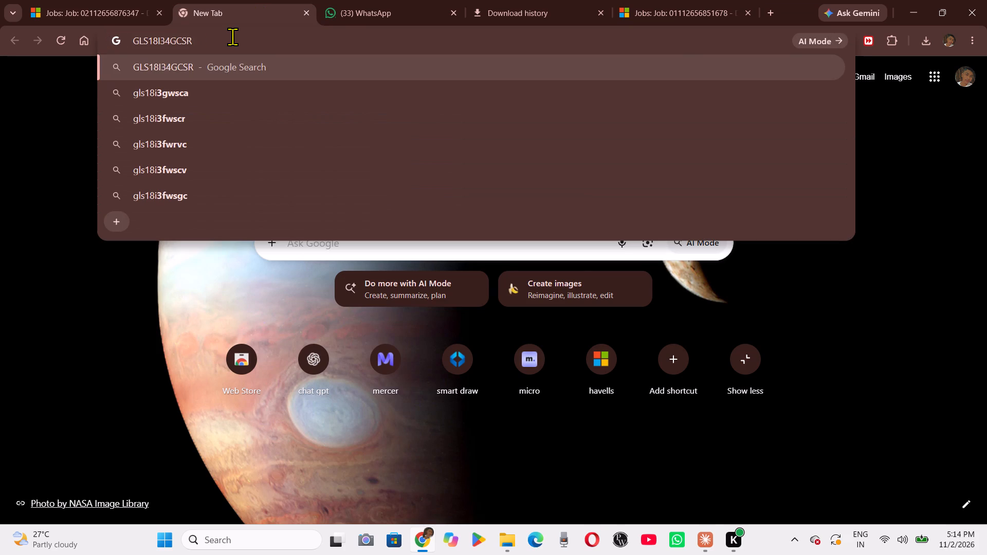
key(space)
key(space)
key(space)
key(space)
click(93, 0)
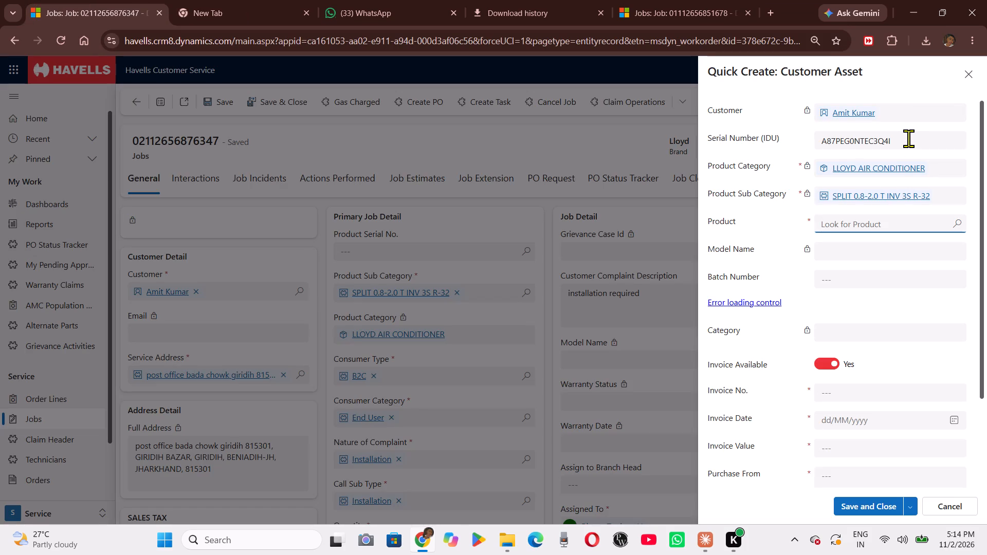
triple_click(908, 138)
key(ctrl+c)
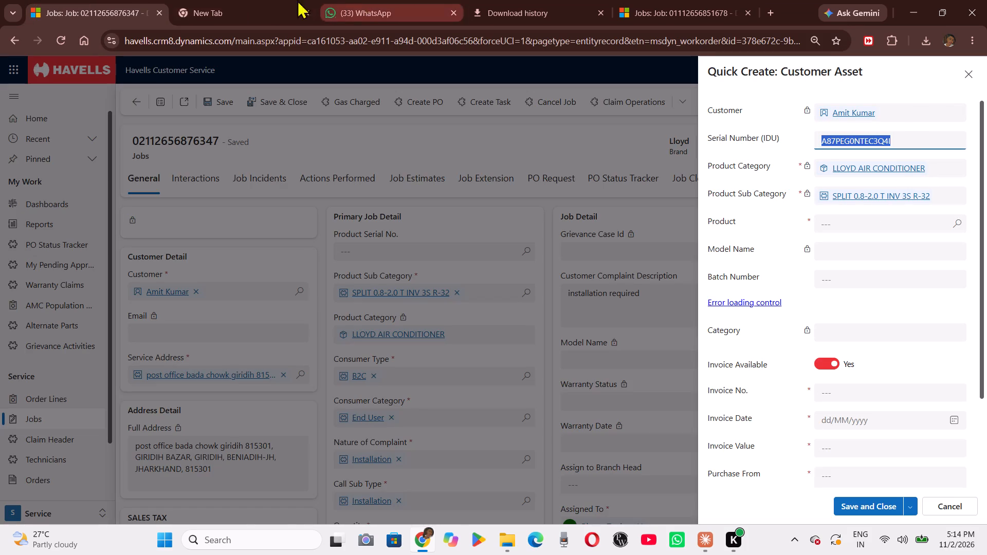
click(230, 0)
key(ctrl+v)
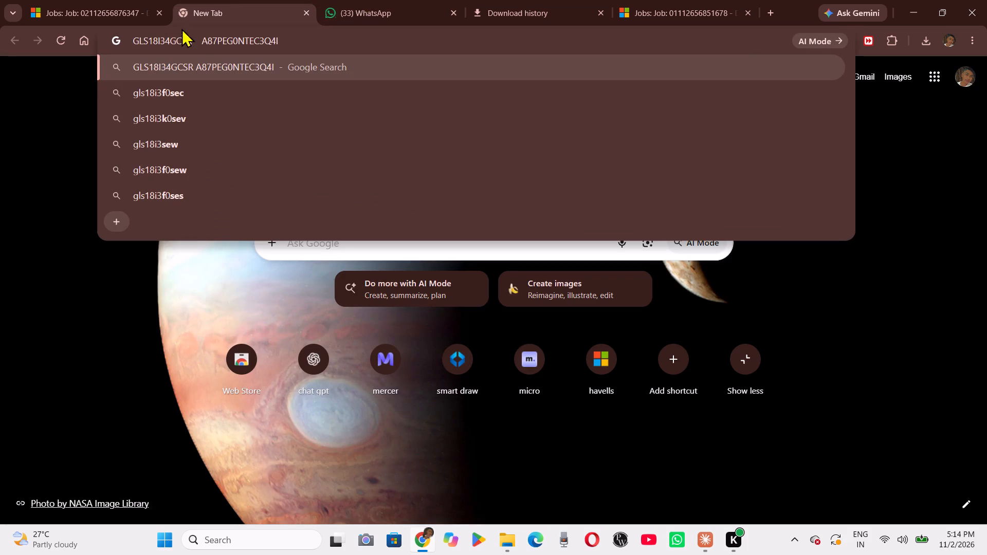
Copy the product code from the address bar and search all Havells Customer Service records for GLS18I34GCSR in the other job's browser tab.
drag(201, 40, 119, 37)
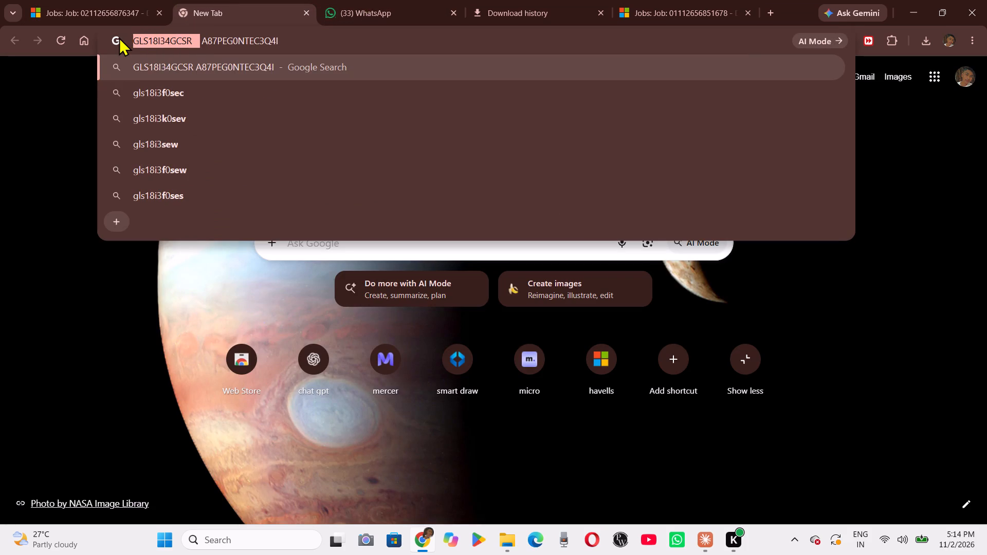
key(ctrl+c)
click(655, 0)
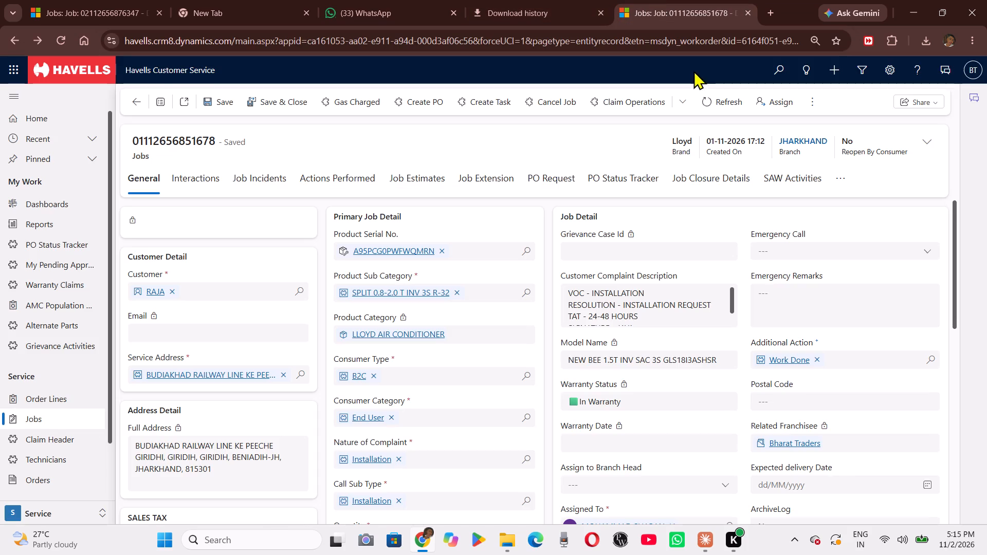
click(132, 96)
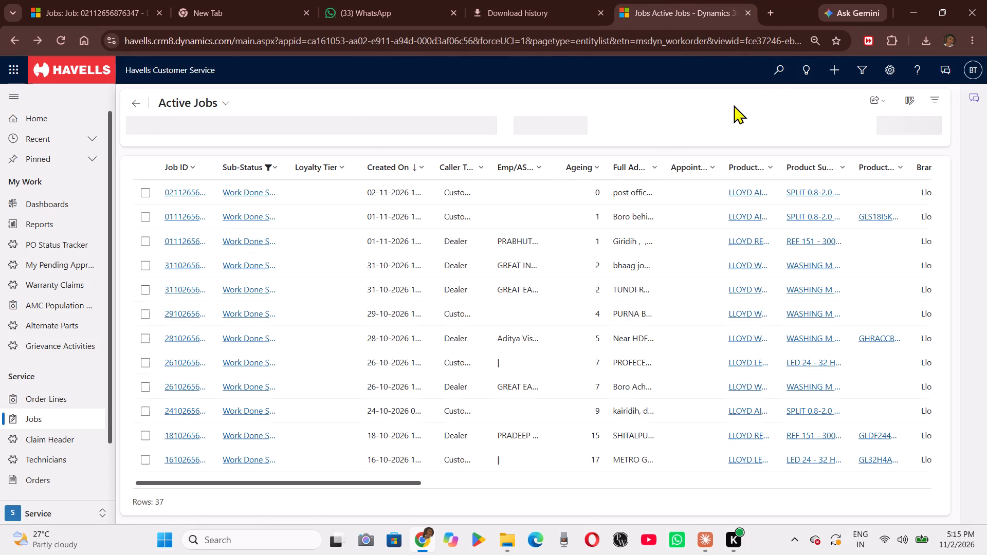
click(777, 72)
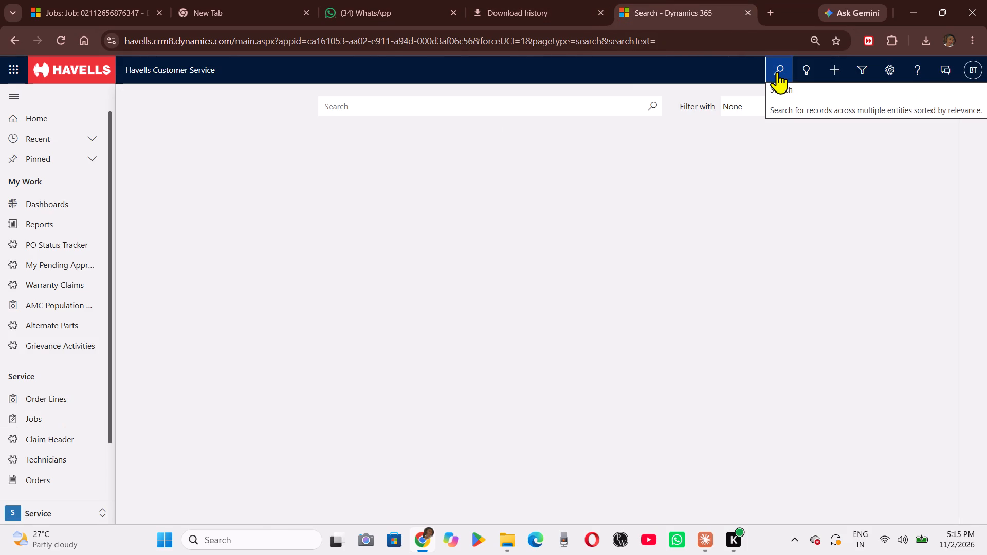
click(609, 99)
key(ctrl+v)
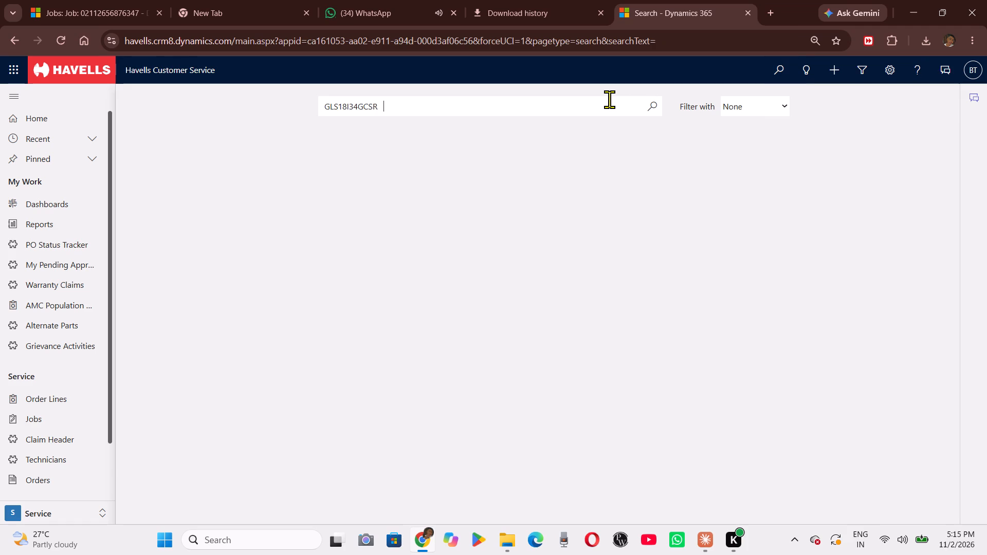
key(Return)
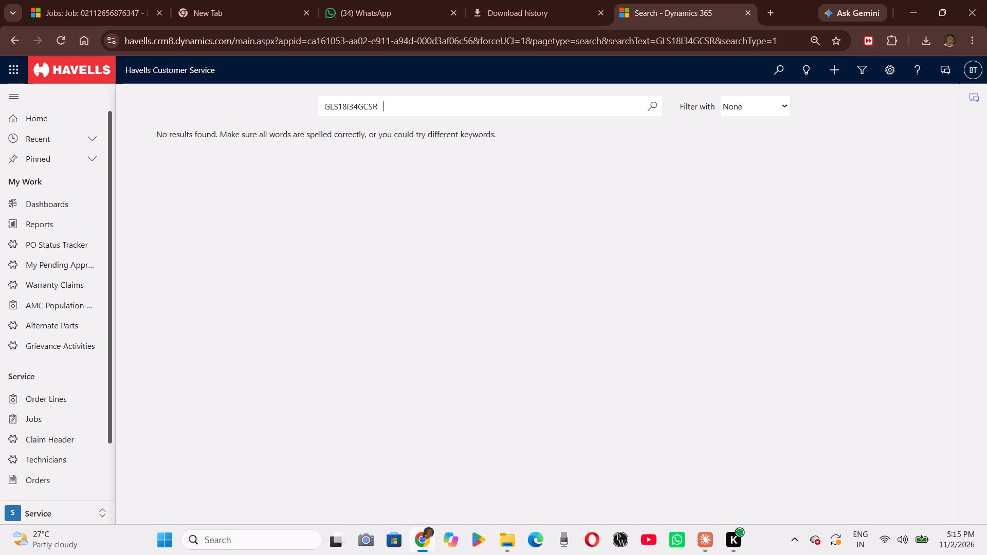
key(BackSpace)
key(BackSpace)
key(BackSpace)
key(Return)
Check the unfinished customer asset form, and open the Active Jobs list in the browser tab used for the record search.
click(100, 0)
click(633, 2)
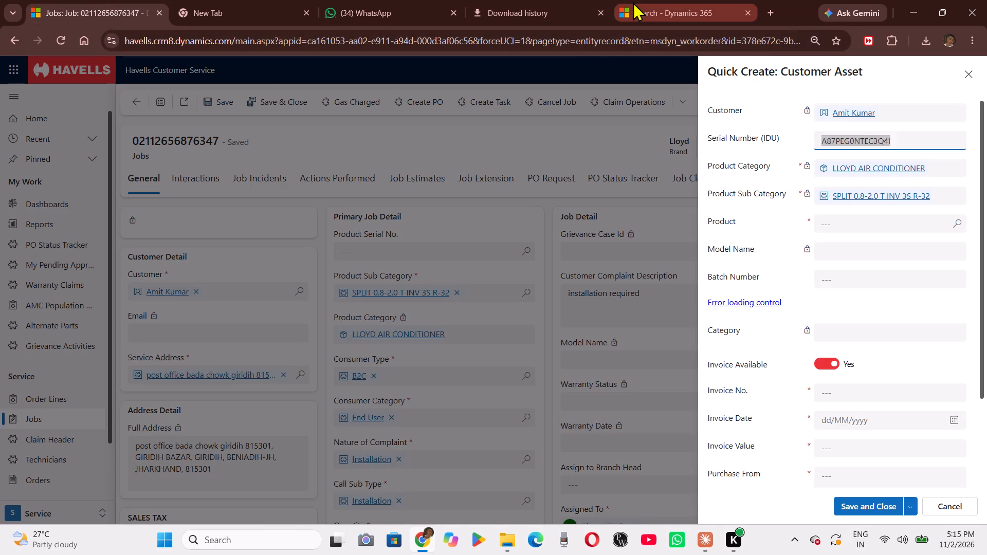
click(38, 419)
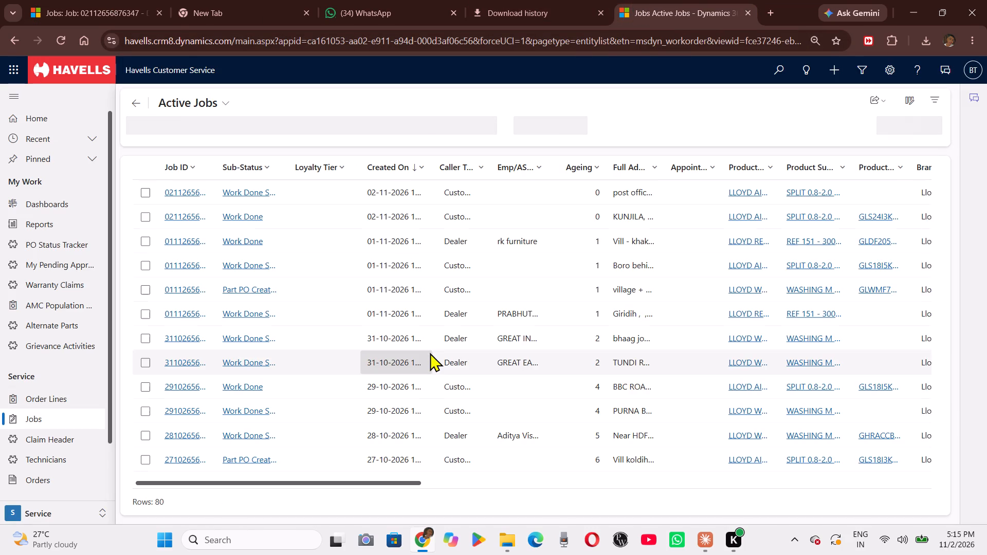
triple_click(322, 289)
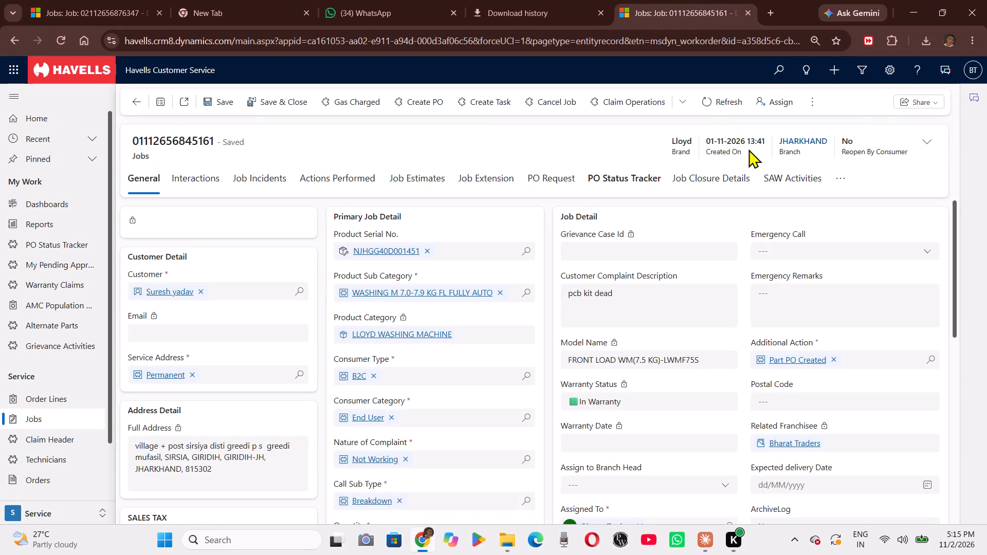
click(705, 182)
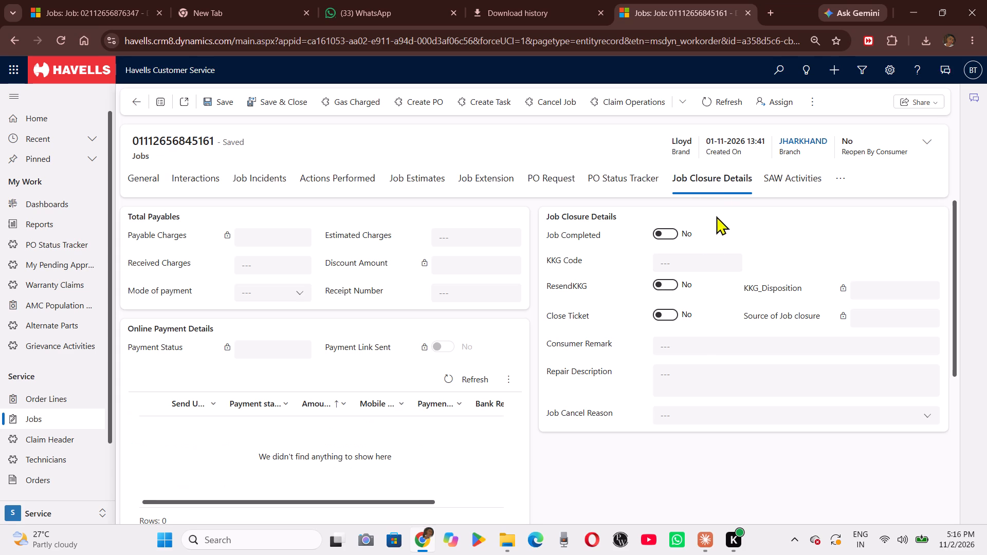
click(700, 258)
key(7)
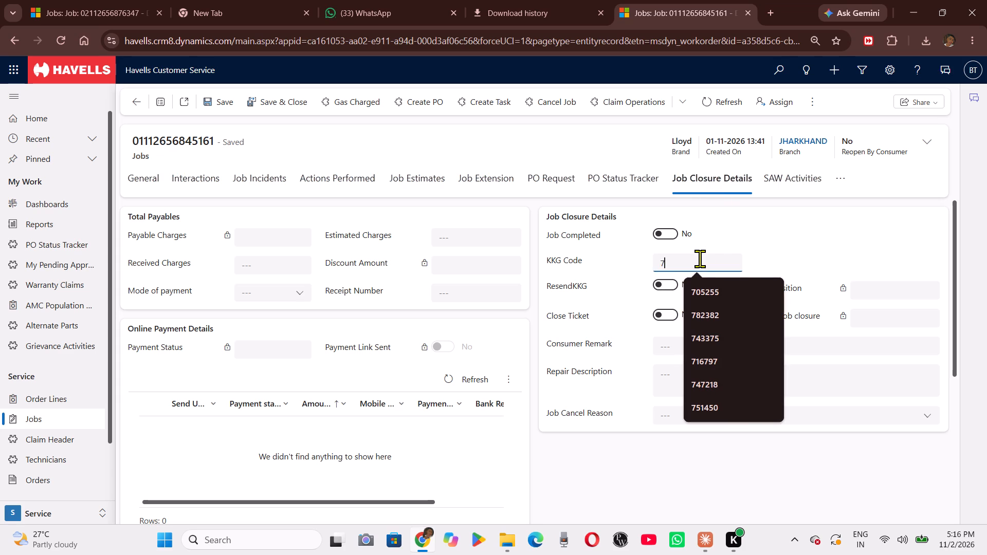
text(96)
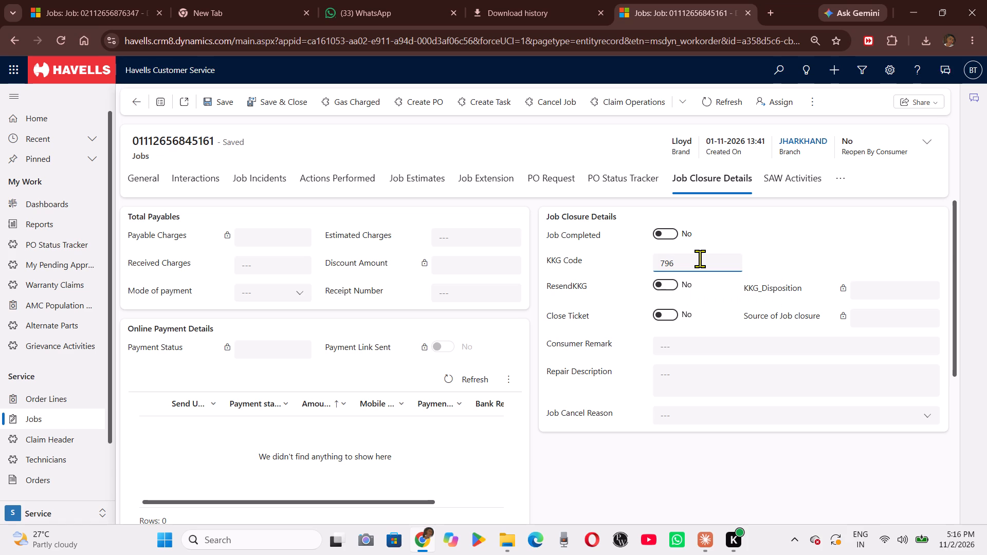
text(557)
click(220, 99)
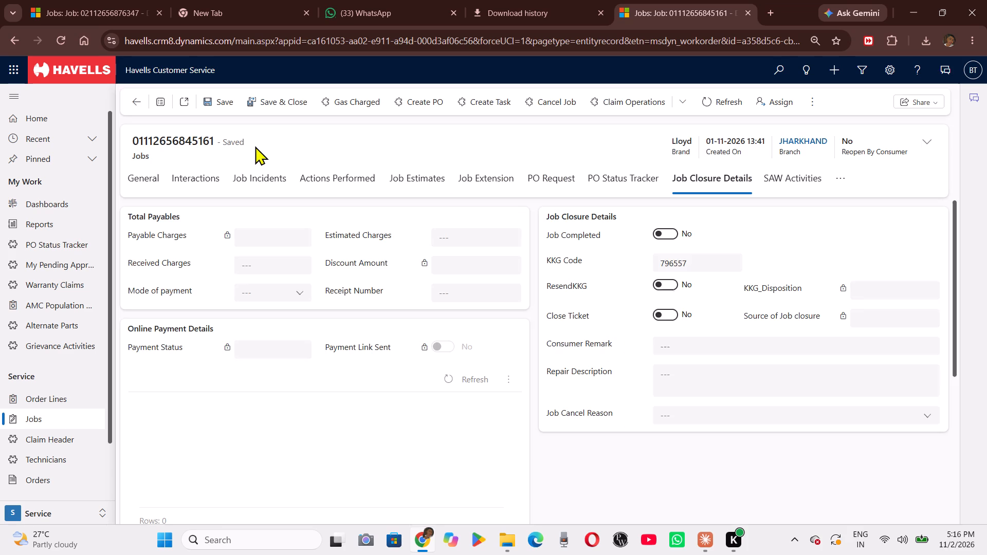
click(145, 179)
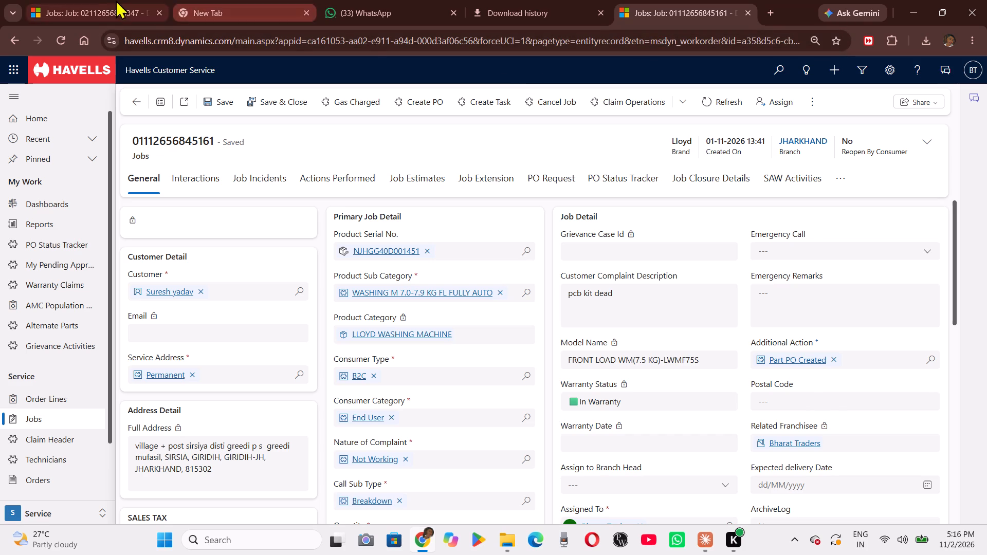
click(101, 0)
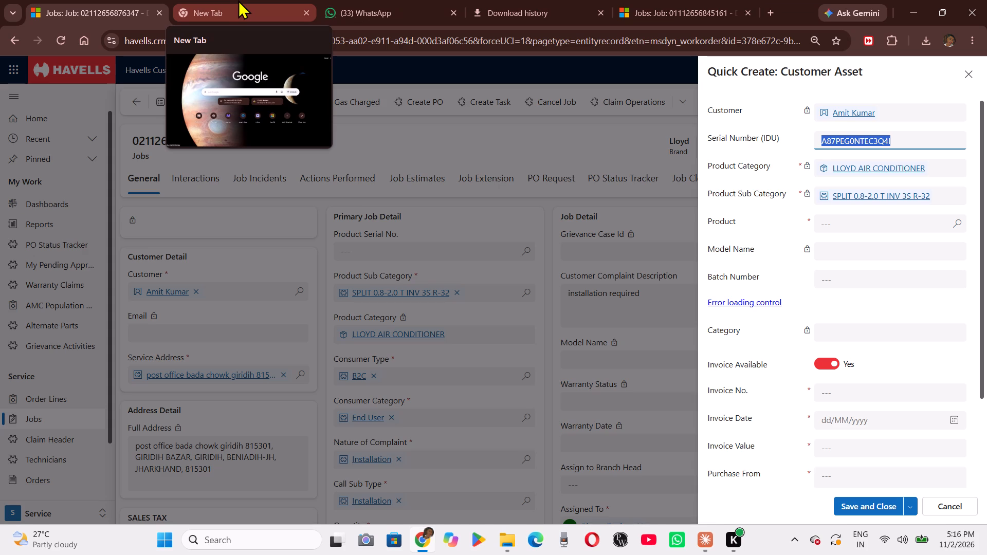
click(665, 0)
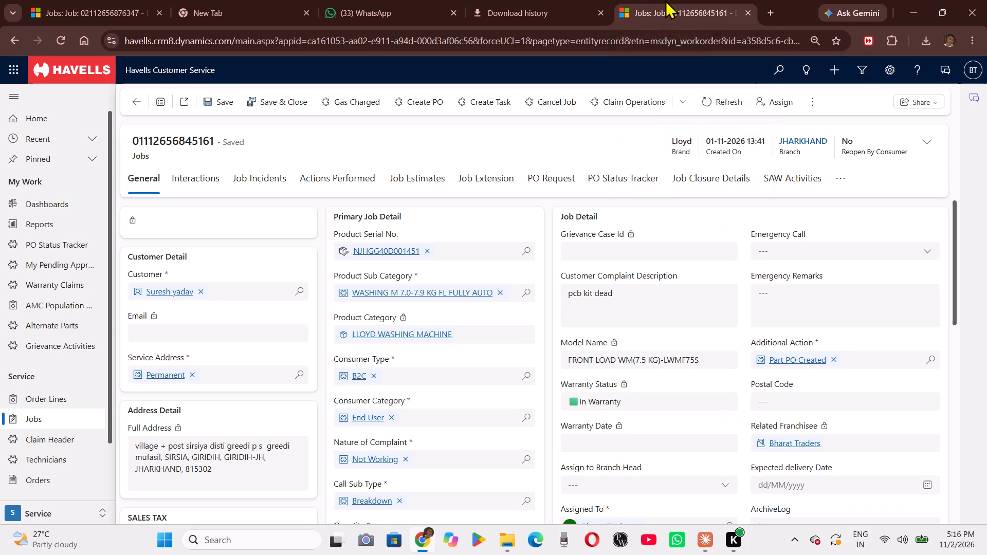
click(790, 75)
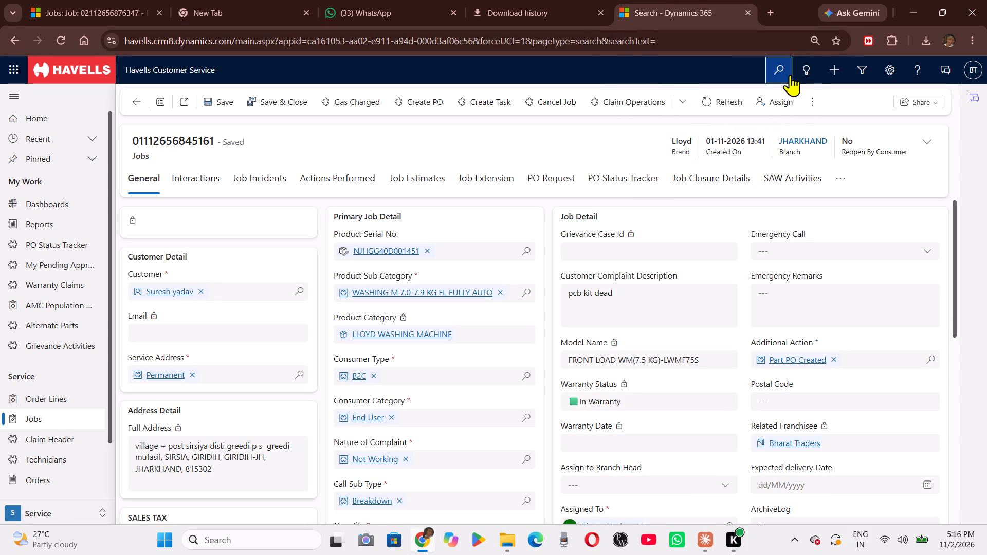
click(589, 98)
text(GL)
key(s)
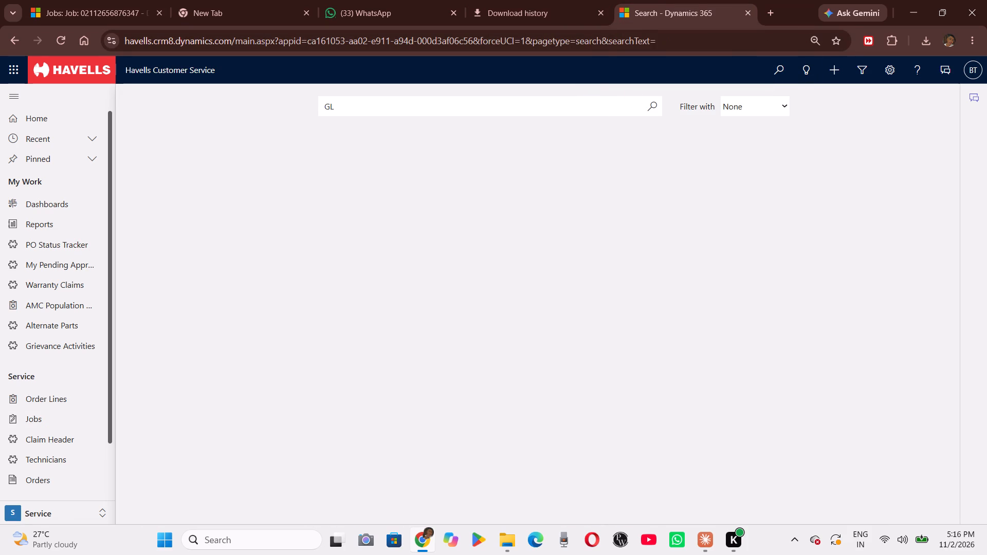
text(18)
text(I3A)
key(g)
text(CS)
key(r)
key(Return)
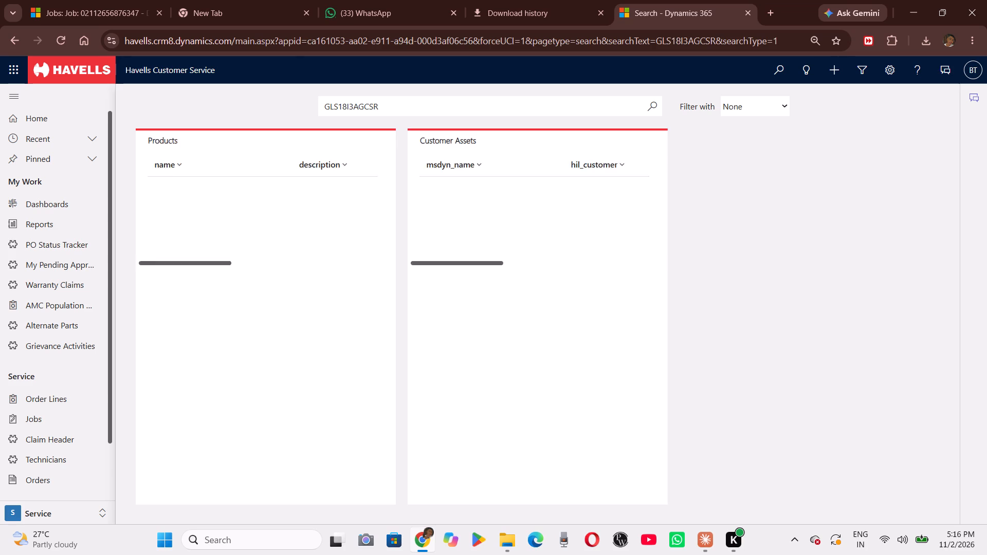
click(274, 161)
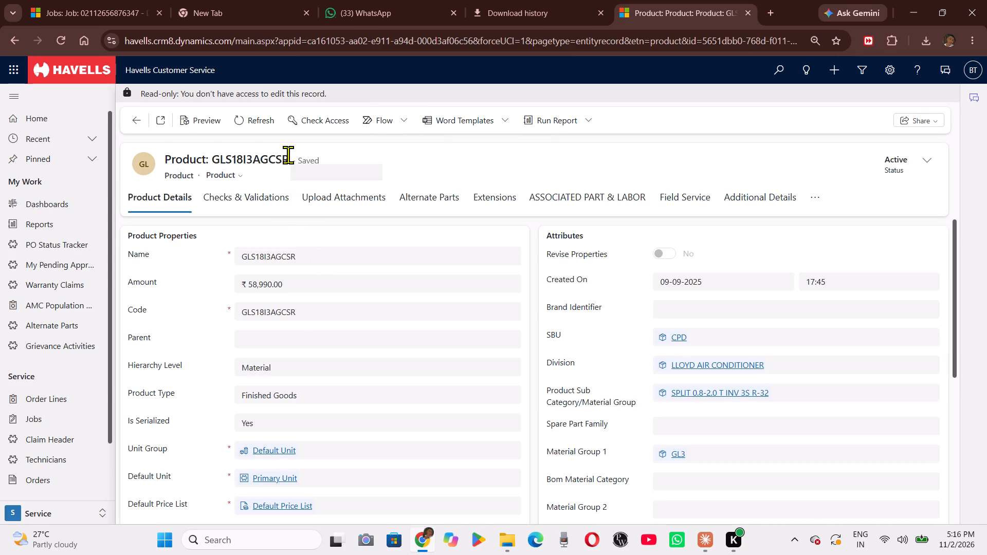
Copy product code GLS18I3AGCSR from the record and replace the old code before the serial number in the blank tab's address bar.
drag(288, 155, 211, 162)
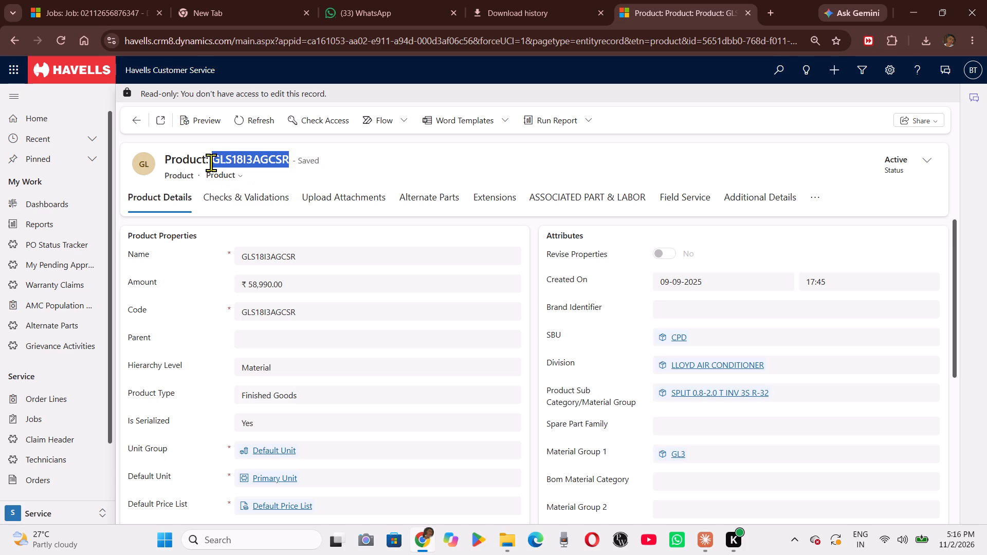
key(ctrl+c)
click(259, 0)
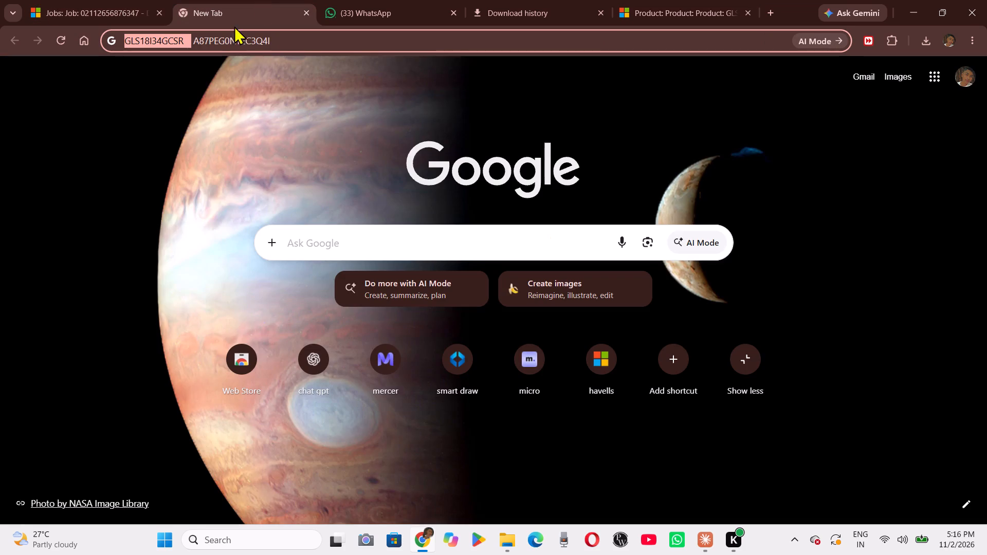
key(BackSpace)
key(ctrl+v)
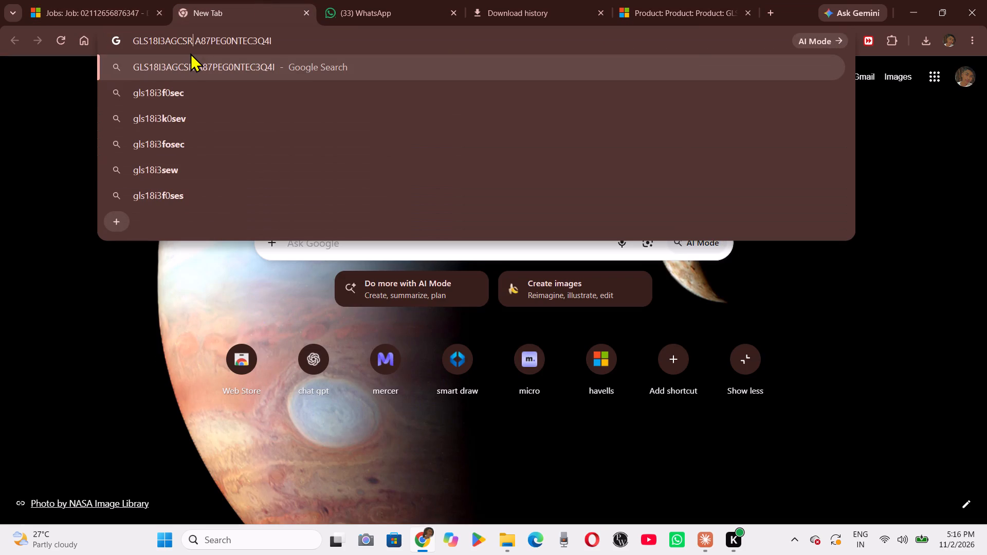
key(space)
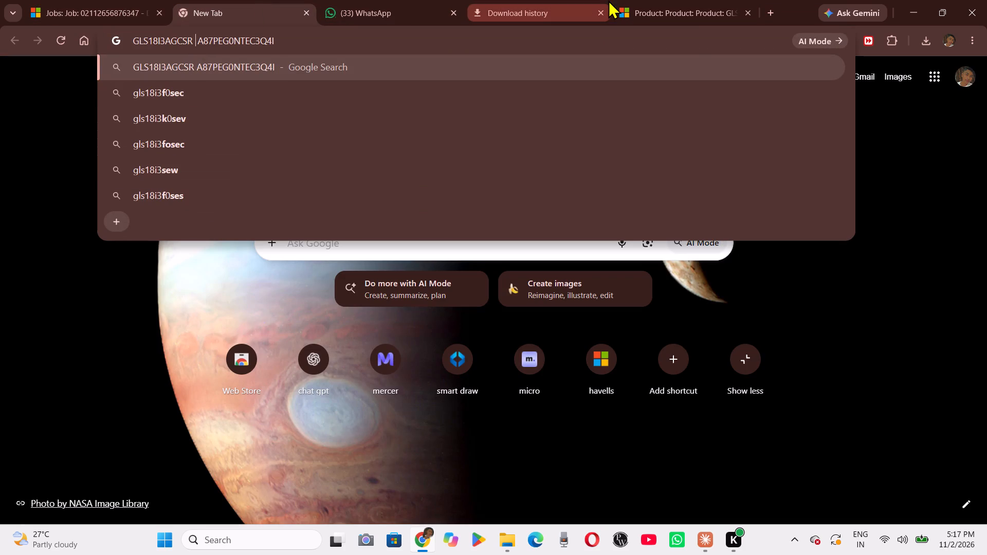
Copy the sub category name SPLIT 0.8-2.0 T INV 3S R-32 from product record GLS18I3AGCSR.
click(644, 0)
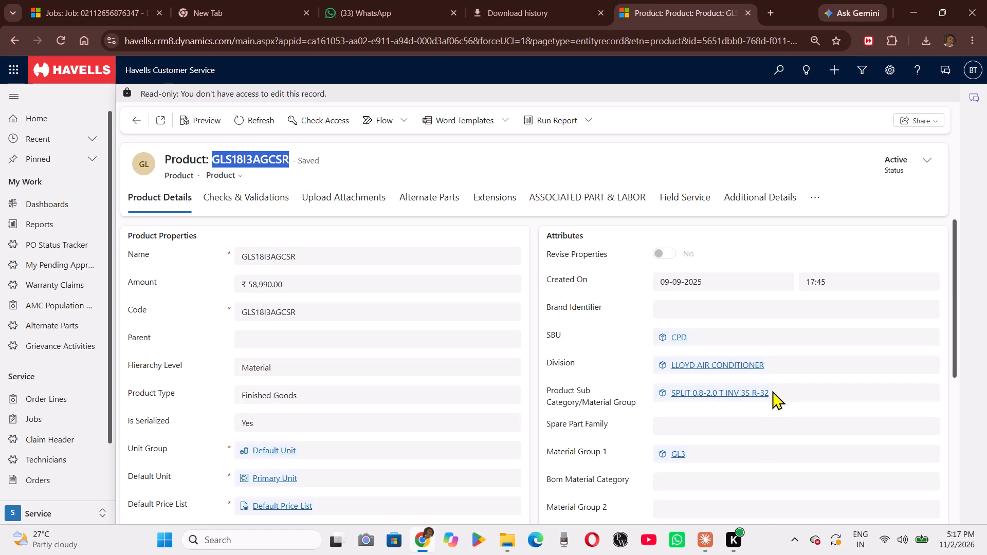
drag(769, 392, 673, 397)
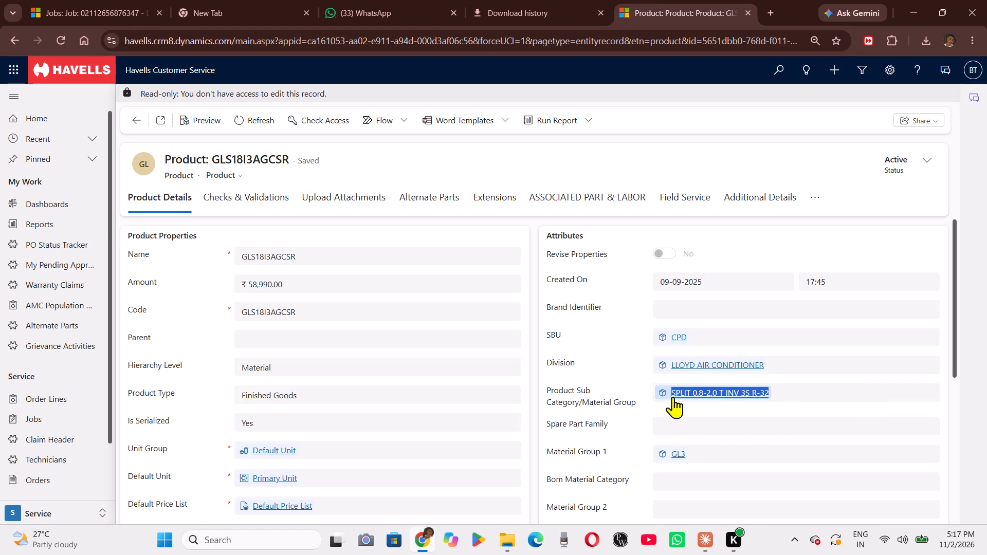
drag(673, 397, 671, 396)
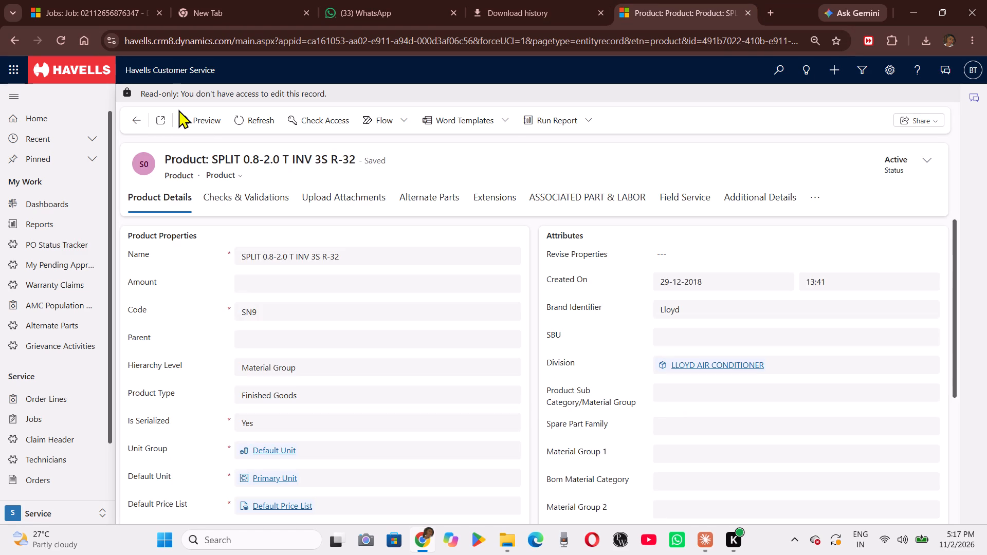
click(132, 126)
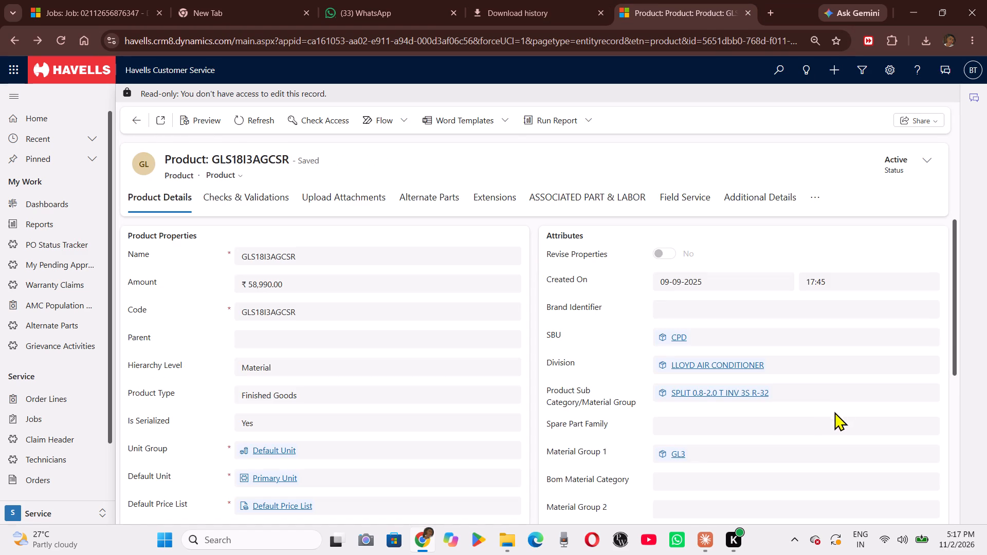
drag(767, 394, 689, 404)
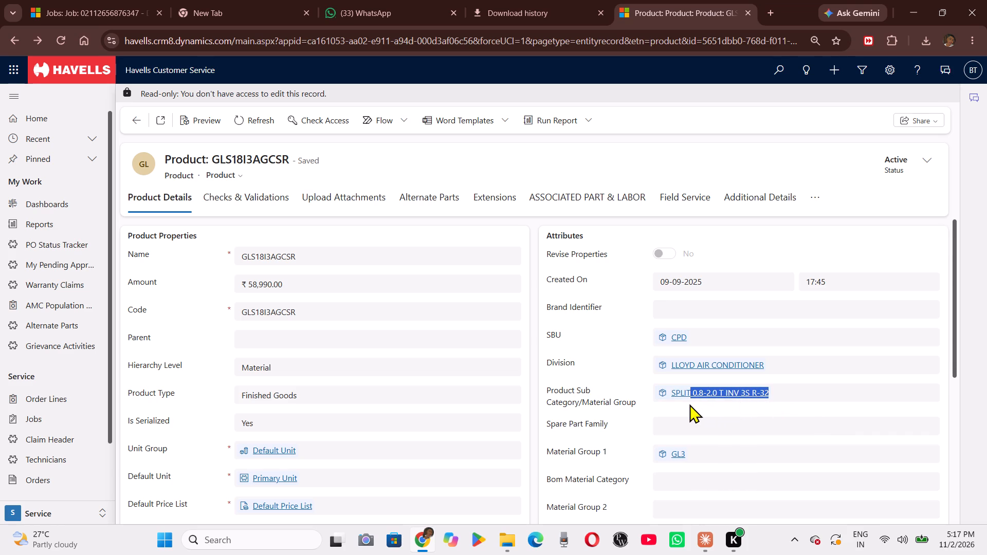
drag(689, 404, 804, 393)
key(ctrl+c)
key(ctrl+c)
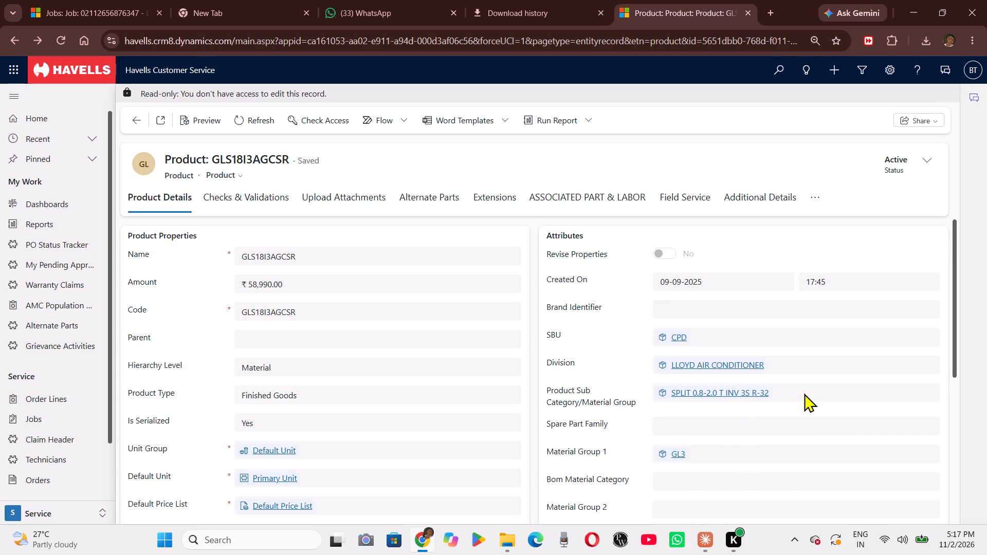
click(82, 0)
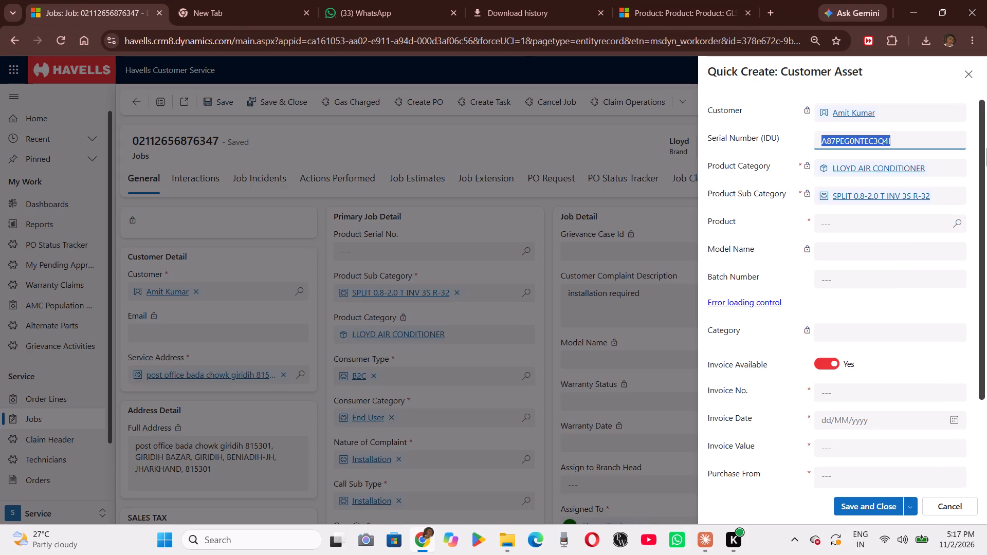
click(968, 76)
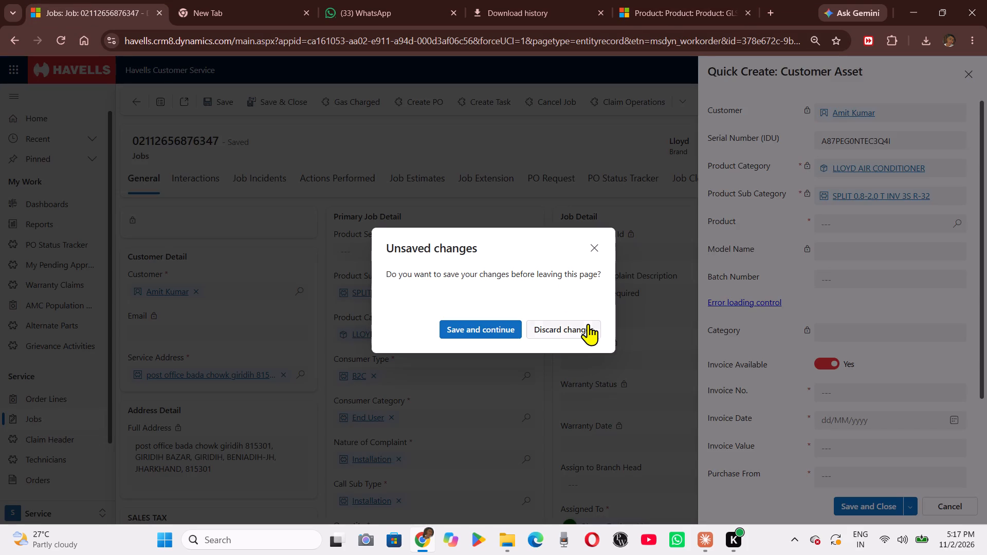
click(588, 324)
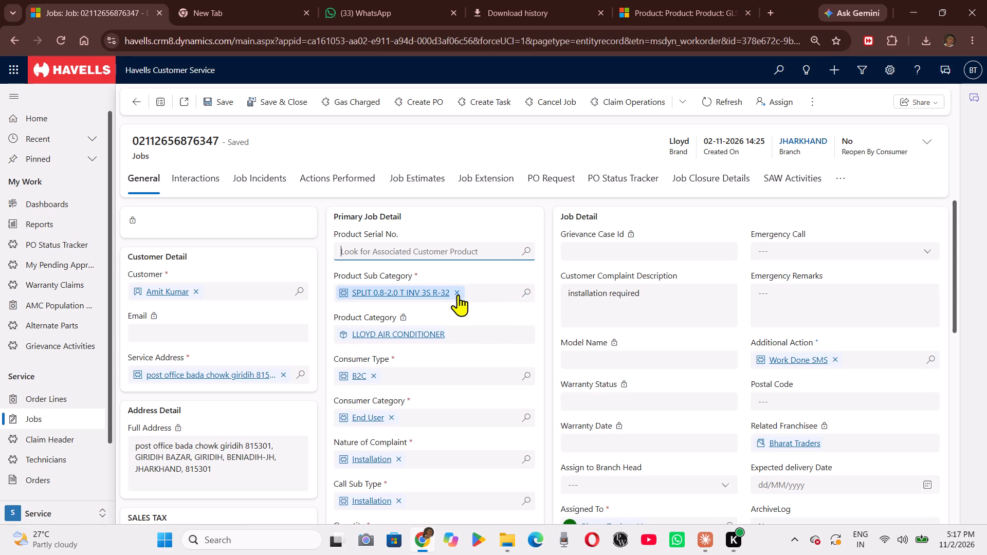
Replace the job's product sub category with a fresh selection of SPLIT 0.8-2.0 T INV 3S R-32 and save the job.
click(458, 294)
key(ctrl+v)
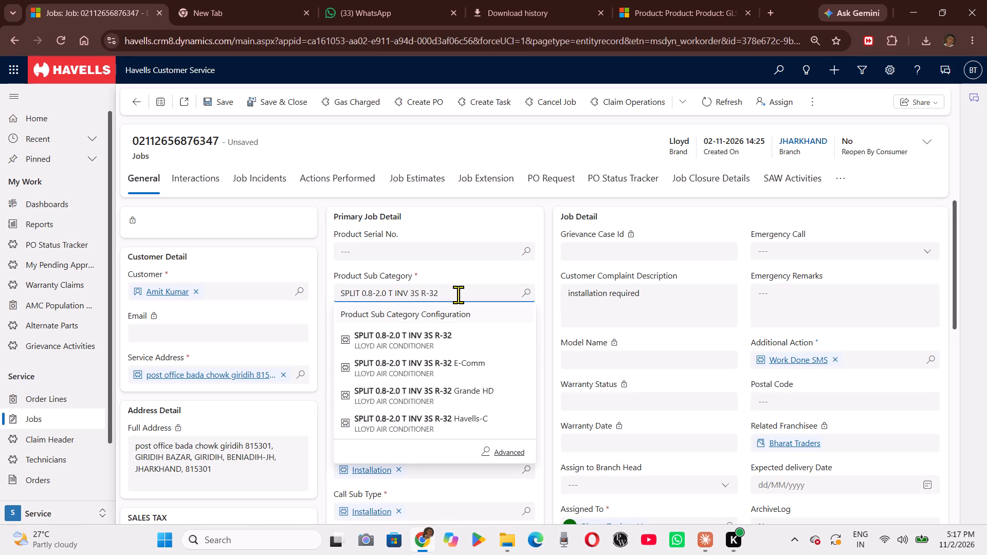
click(400, 327)
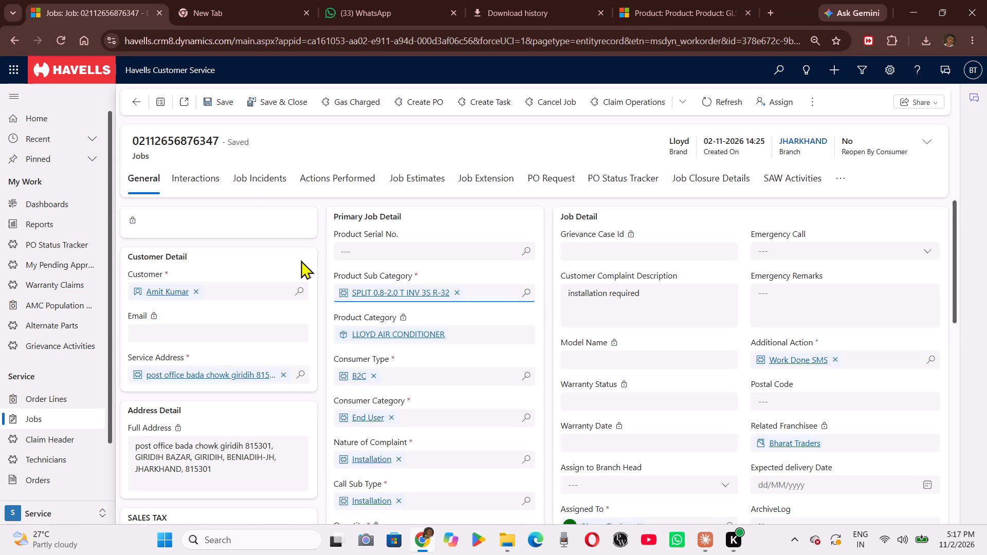
click(204, 103)
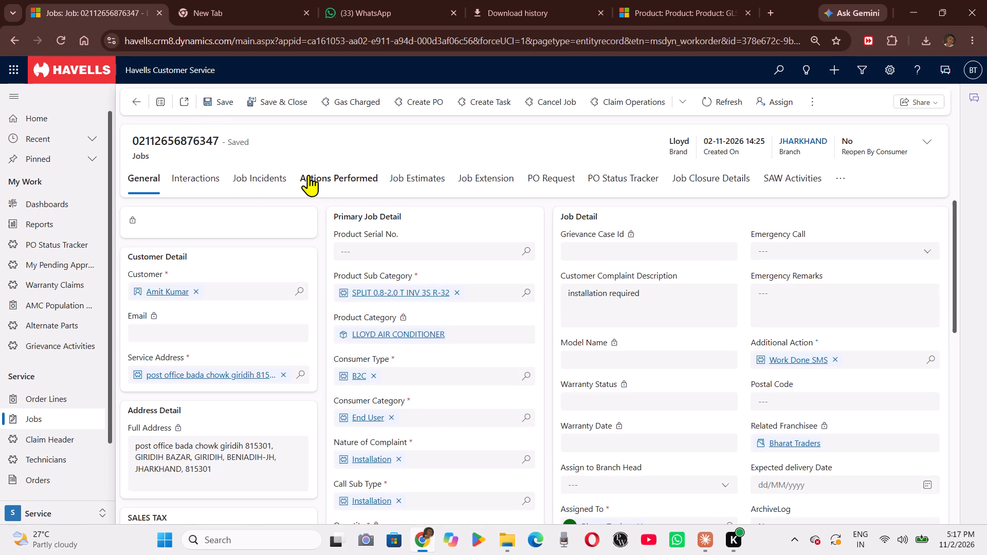
click(532, 251)
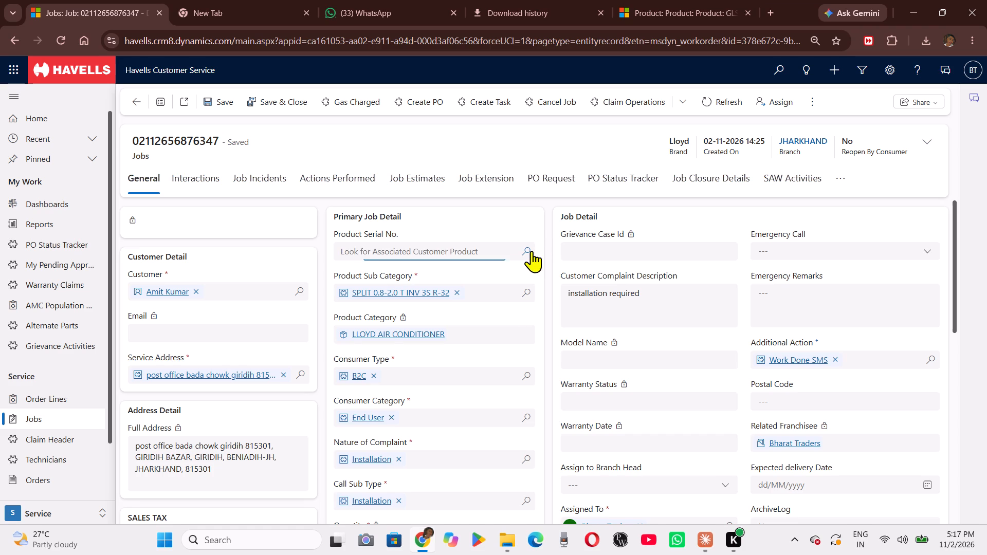
click(361, 357)
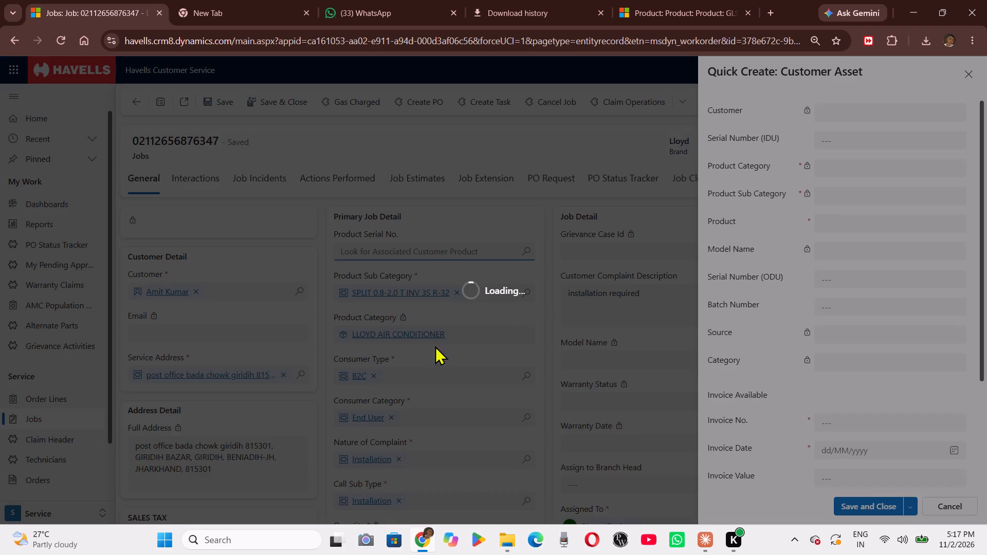
click(845, 142)
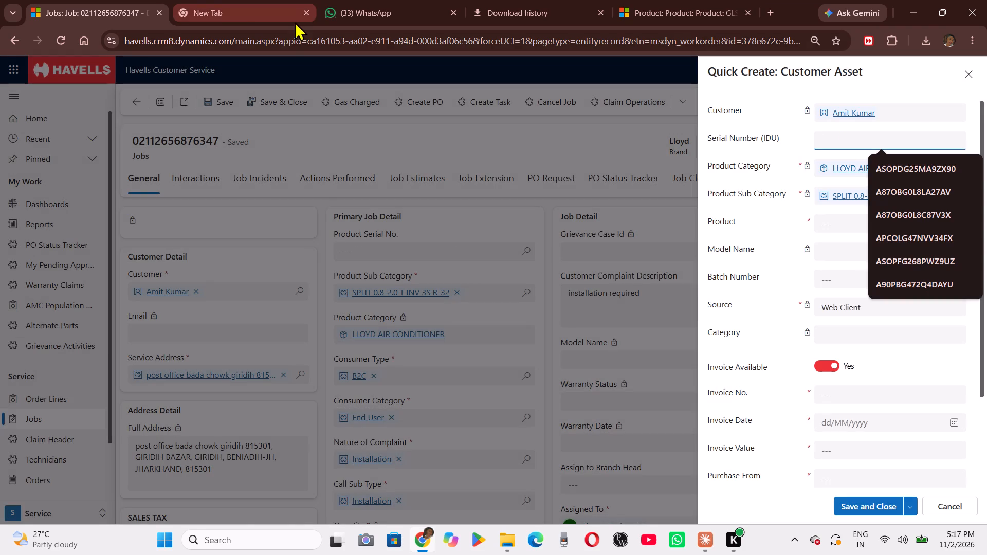
click(232, 0)
drag(189, 37, 251, 40)
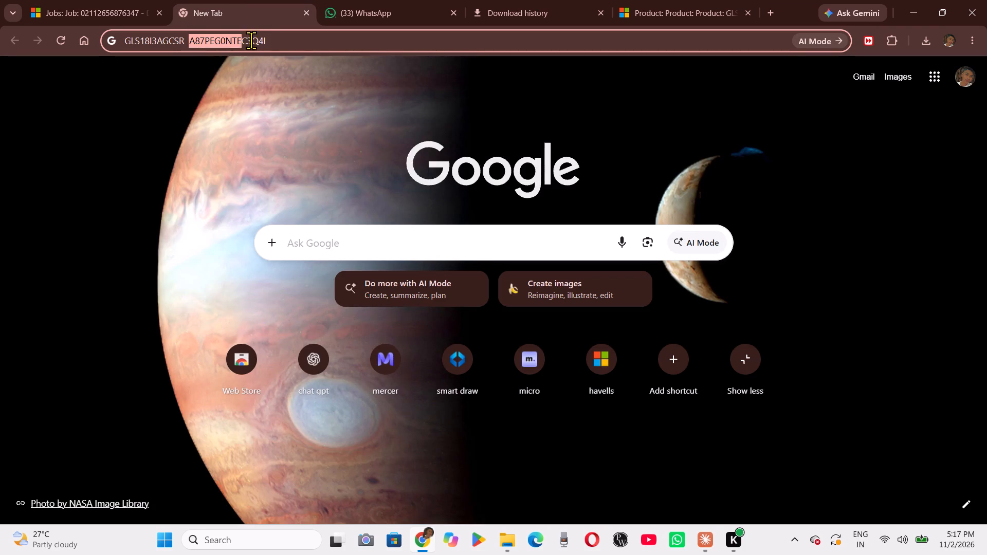
drag(251, 40, 271, 42)
key(ctrl+c)
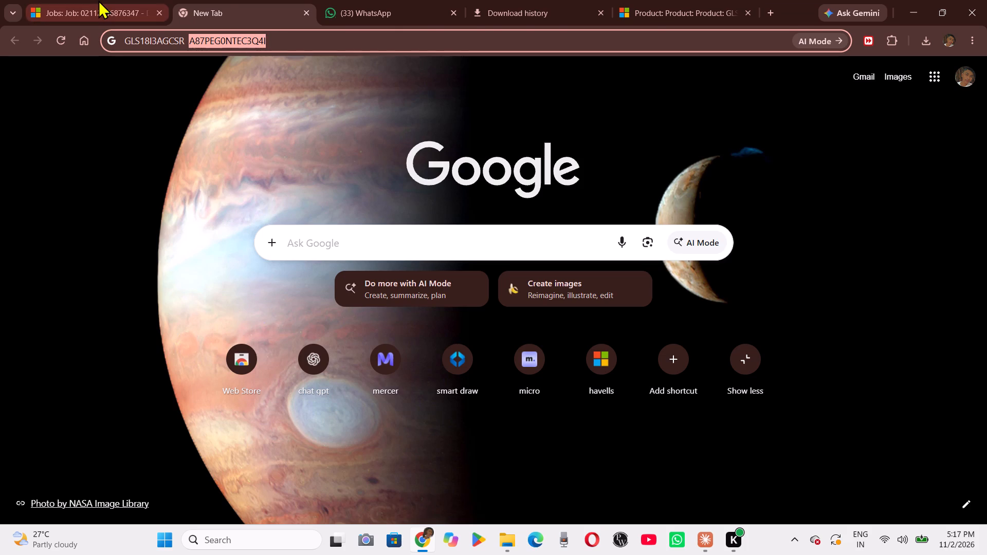
click(98, 0)
key(ctrl+v)
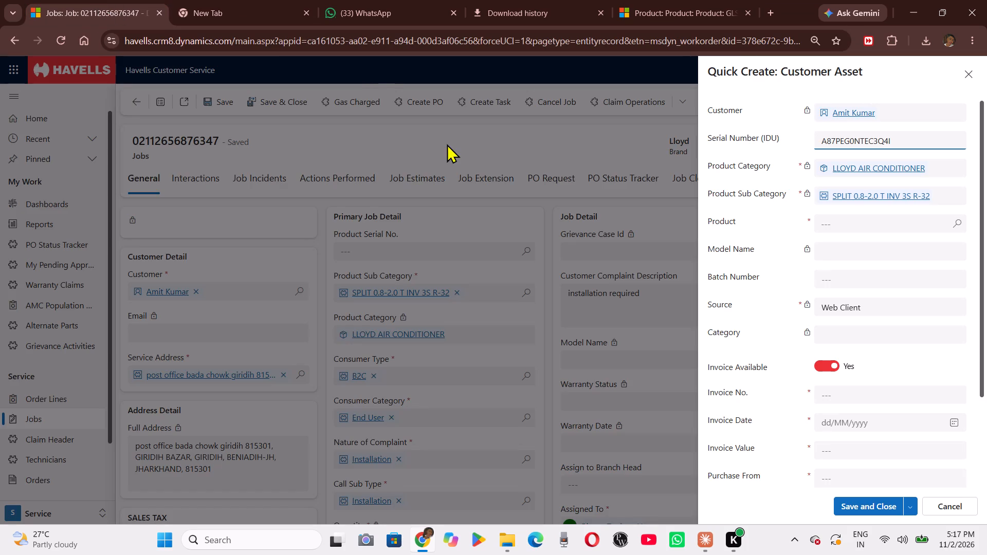
Set the customer asset's product to GLS18I3AGCSR, using the code copied from the blank tab's address bar.
click(832, 227)
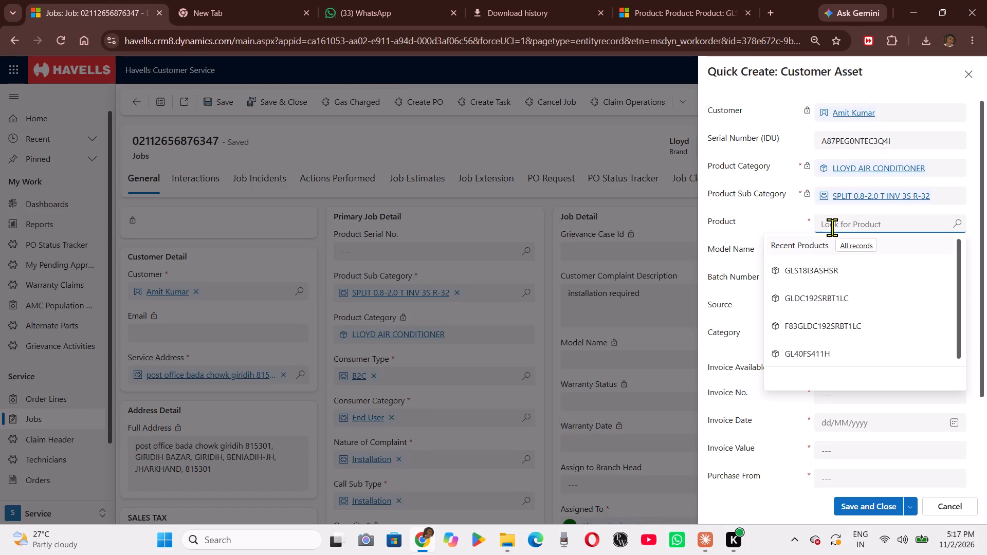
click(172, 0)
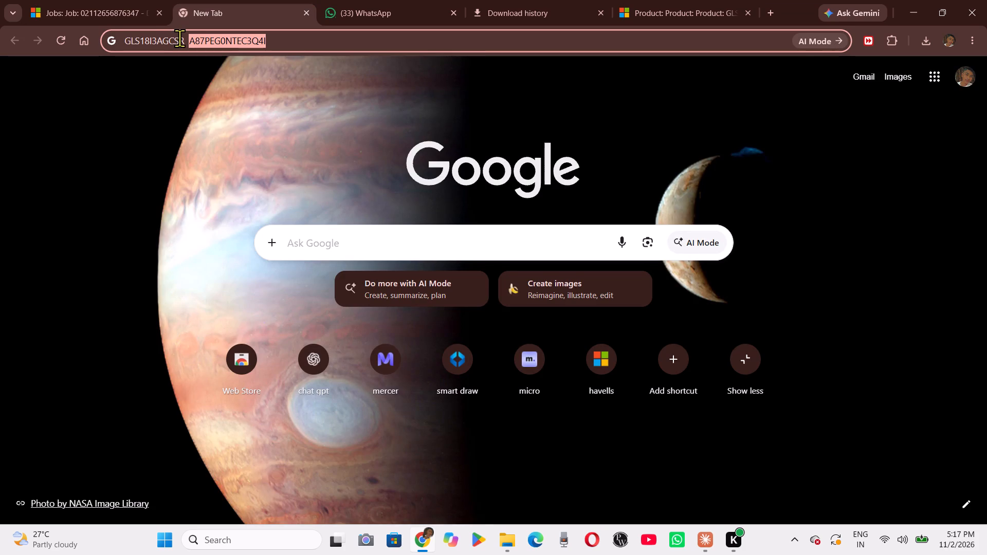
drag(184, 40, 109, 40)
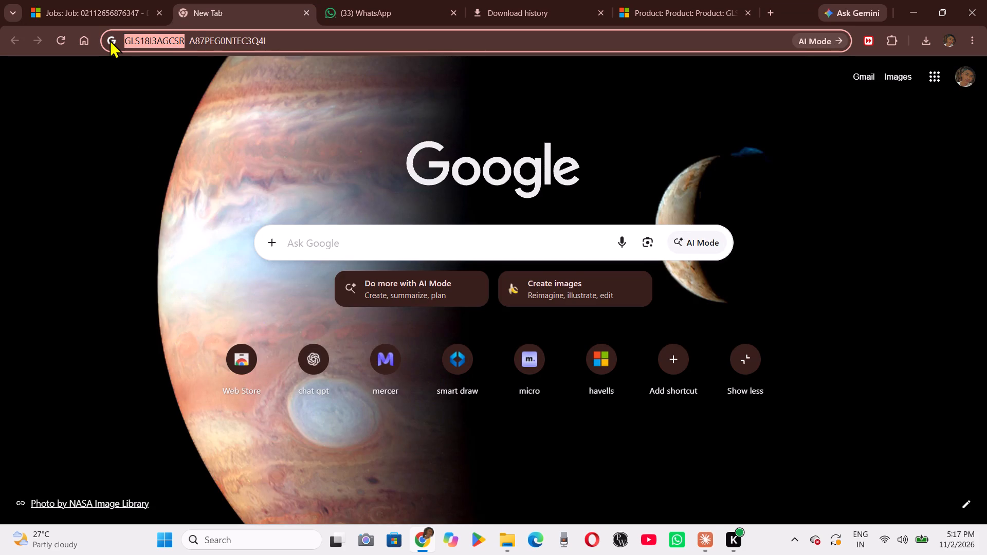
key(ctrl+c)
click(114, 0)
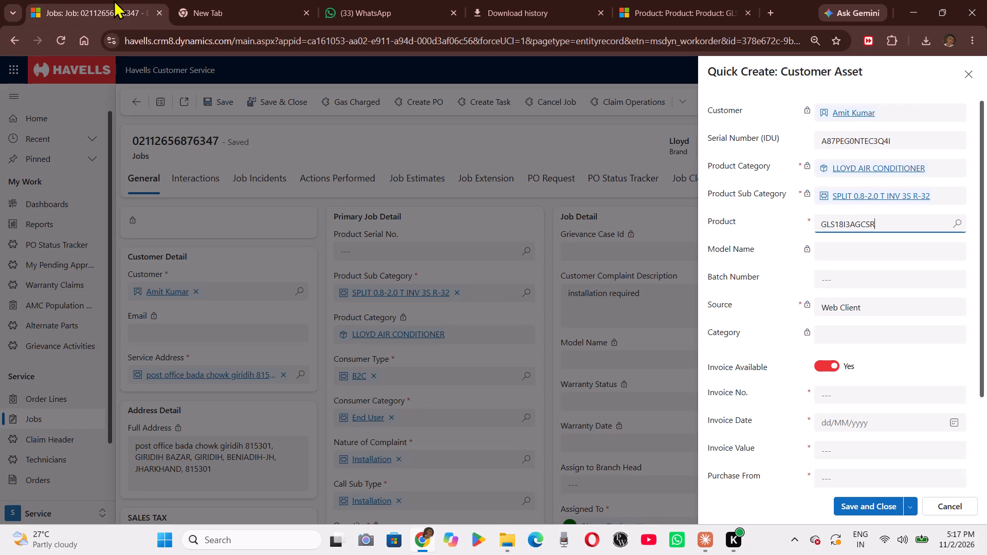
key(ctrl+v)
click(793, 273)
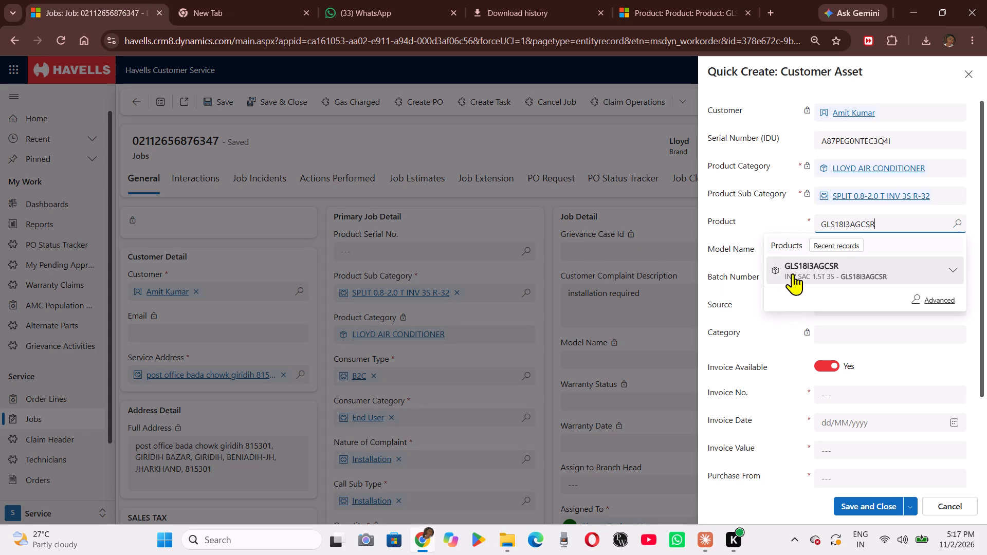
scroll(793, 273, down, 2)
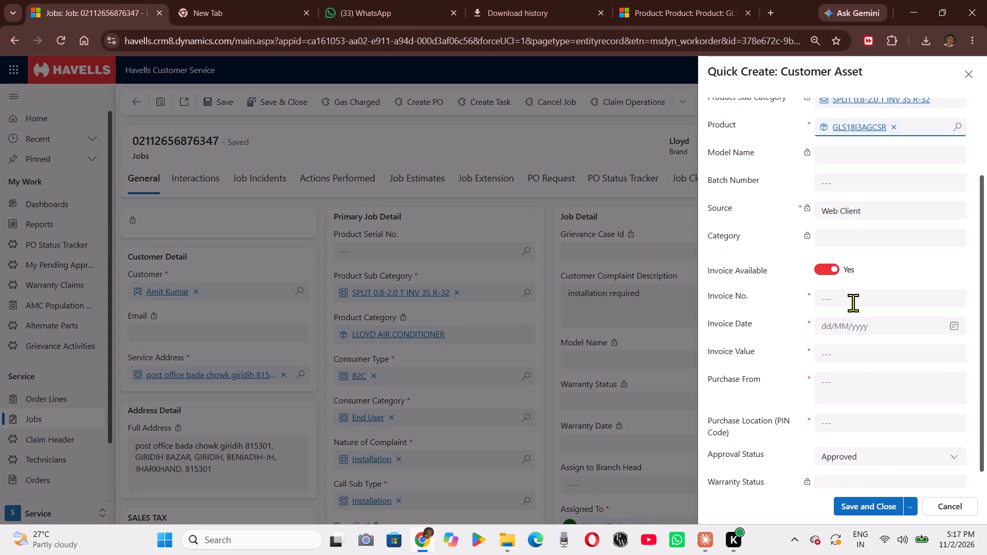
click(855, 303)
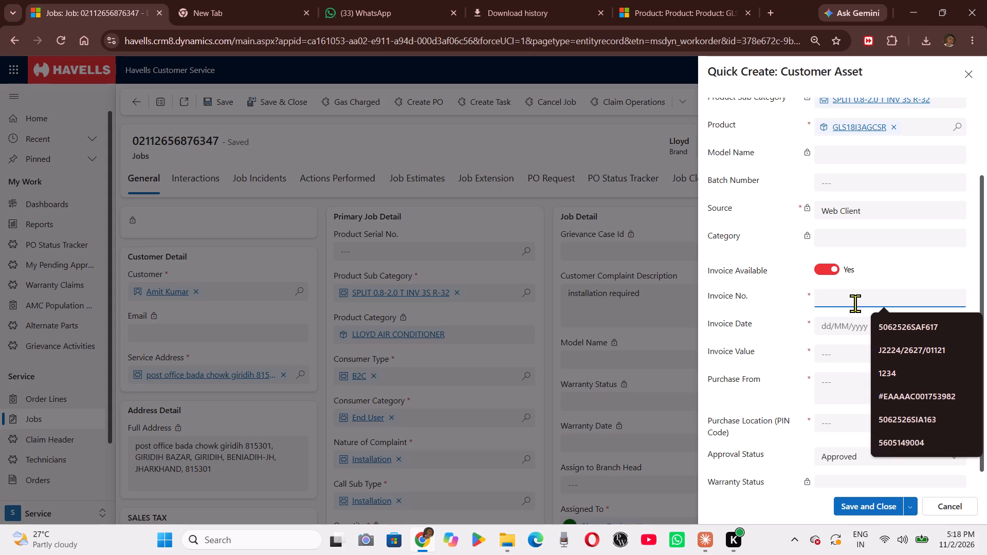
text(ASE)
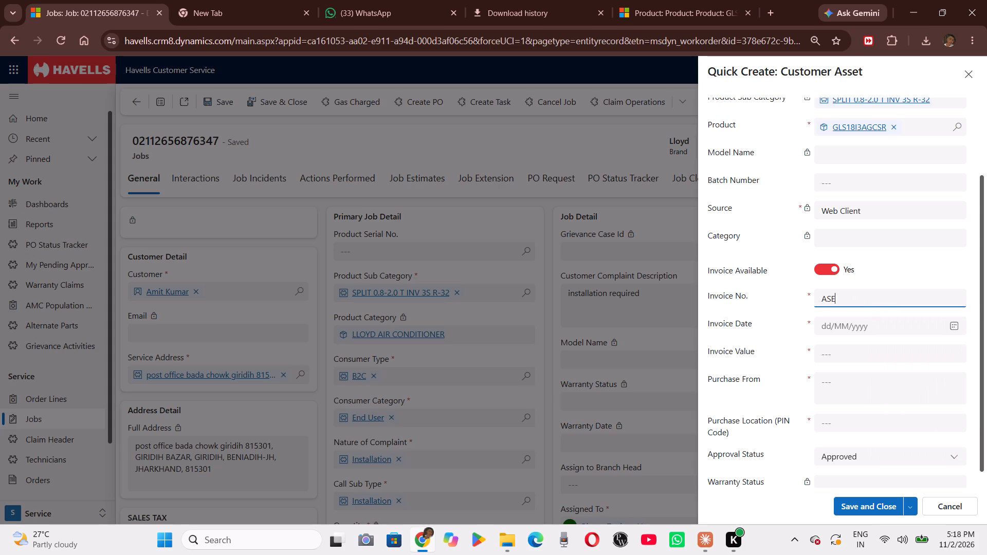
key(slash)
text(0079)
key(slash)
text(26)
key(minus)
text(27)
Set the customer asset's invoice date to 30/07/2026.
click(909, 340)
click(874, 323)
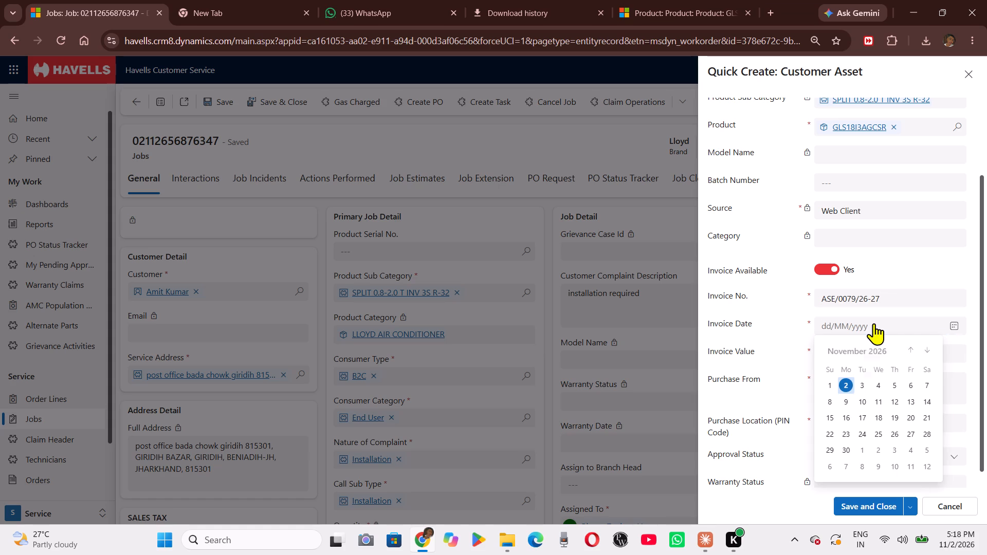
click(874, 323)
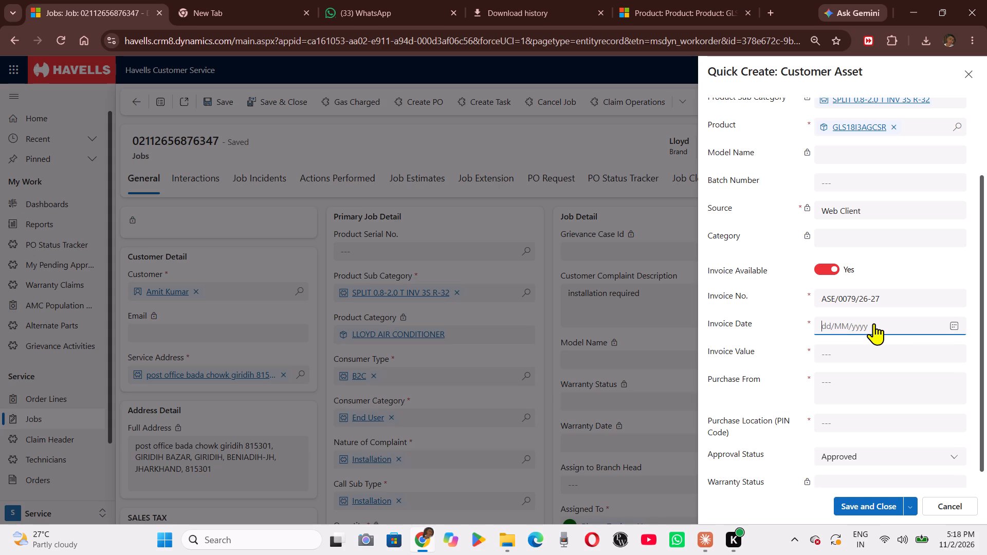
click(874, 323)
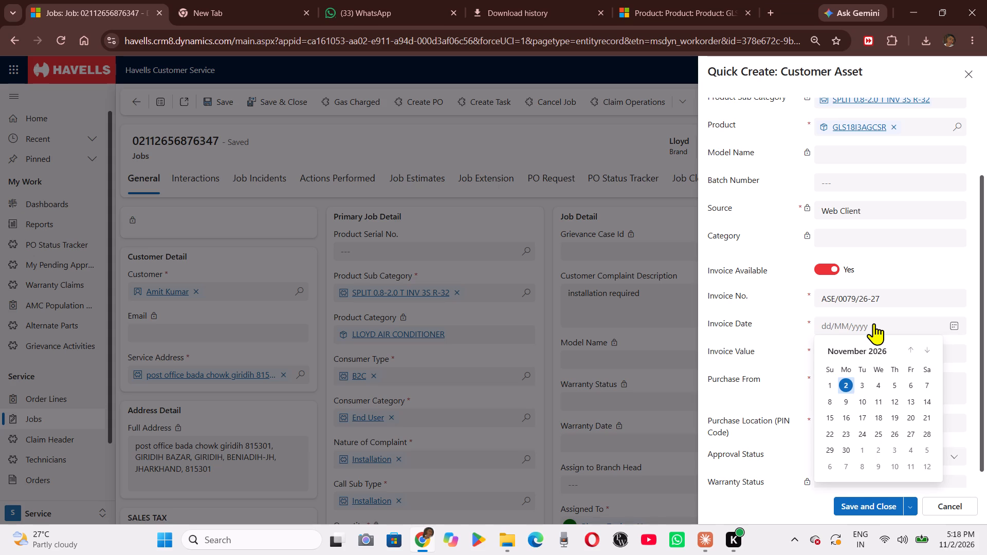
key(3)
click(874, 323)
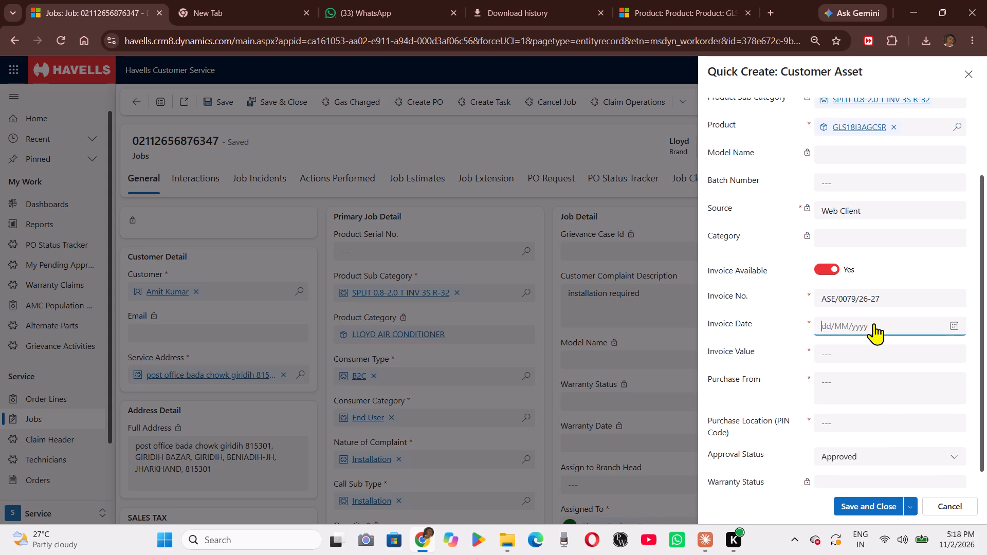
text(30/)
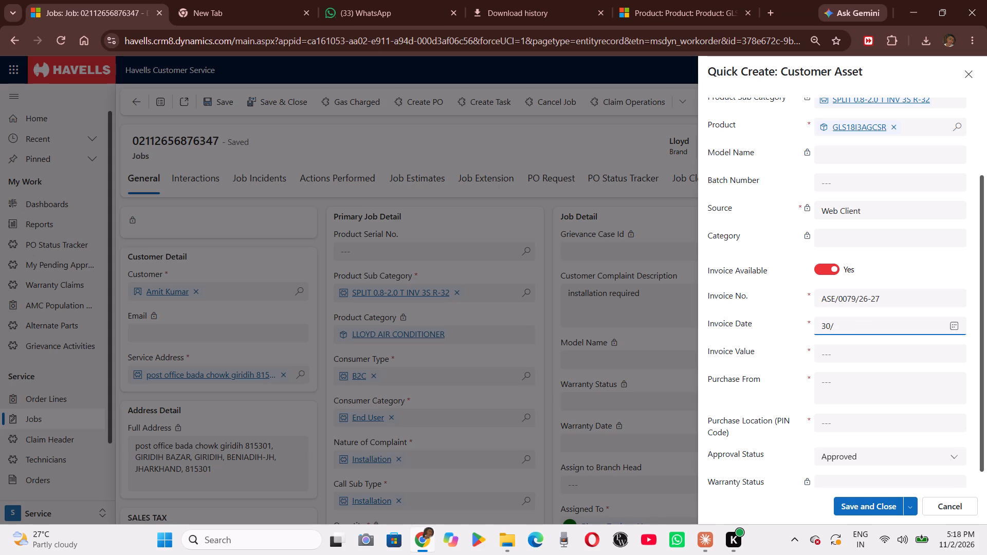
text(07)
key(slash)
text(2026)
Enter the invoice value 44998 and A.S ENTERPRISES as the seller the asset was purchased from.
click(891, 346)
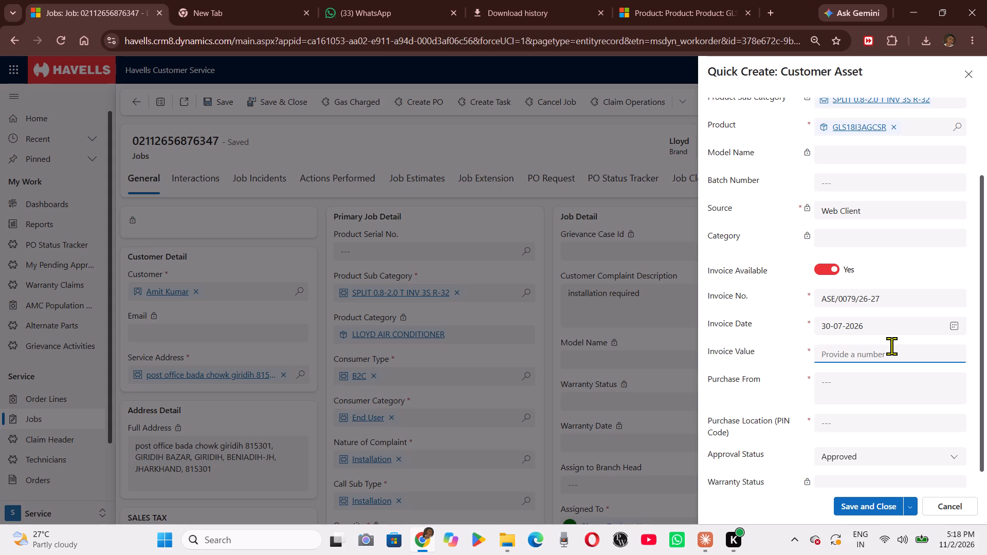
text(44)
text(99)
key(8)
click(884, 399)
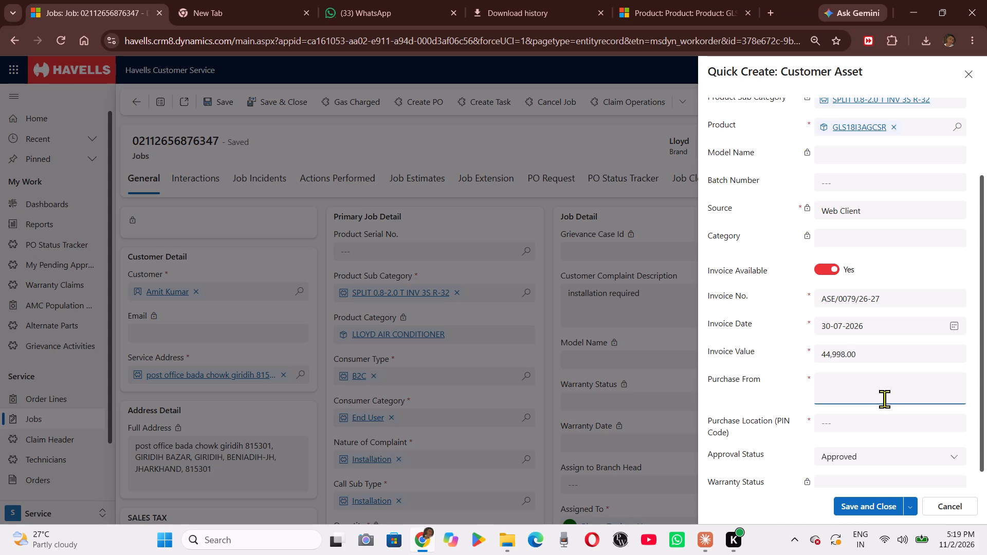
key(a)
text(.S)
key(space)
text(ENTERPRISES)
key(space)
Enter the PIN code of the purchase location in the customer asset form.
click(906, 426)
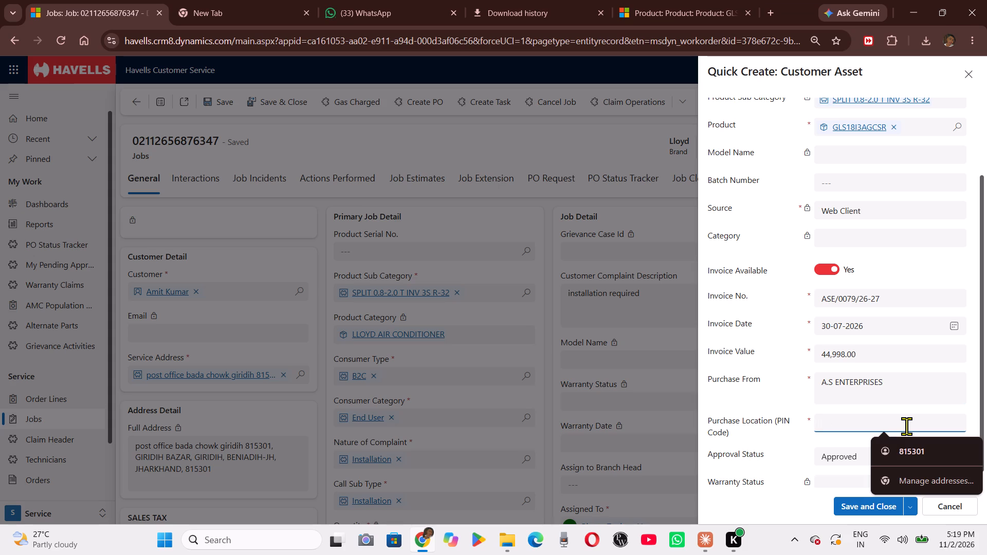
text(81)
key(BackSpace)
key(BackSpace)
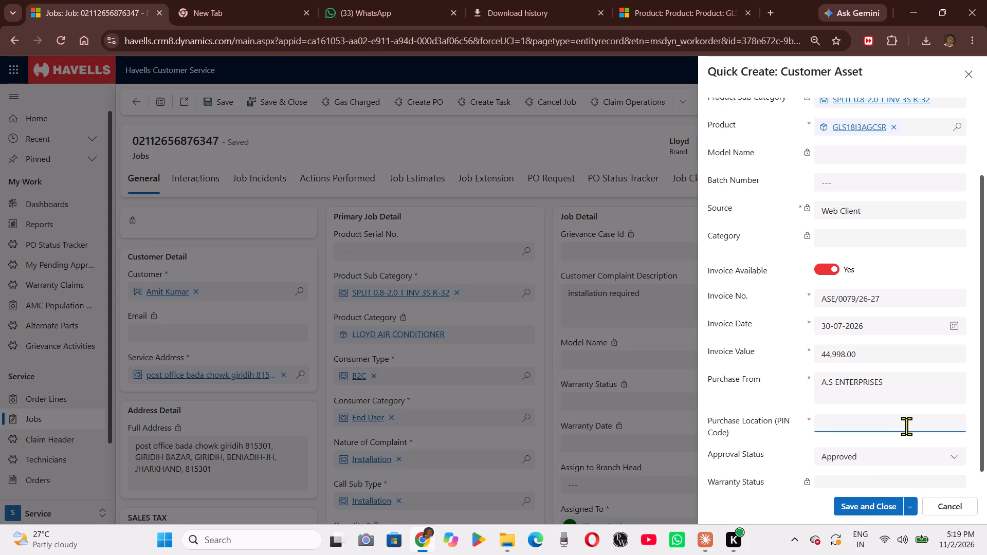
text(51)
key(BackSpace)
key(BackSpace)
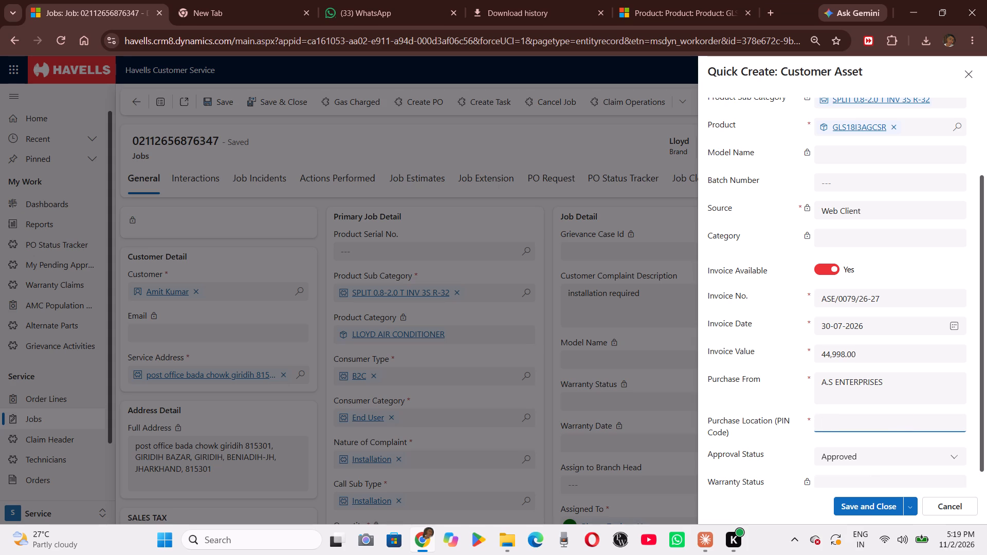
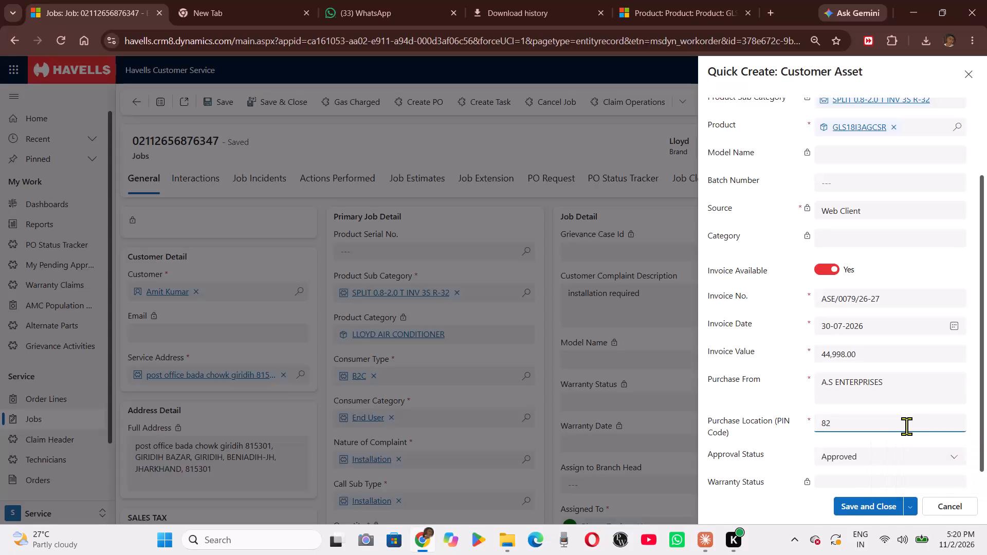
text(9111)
scroll(906, 426, down, 1)
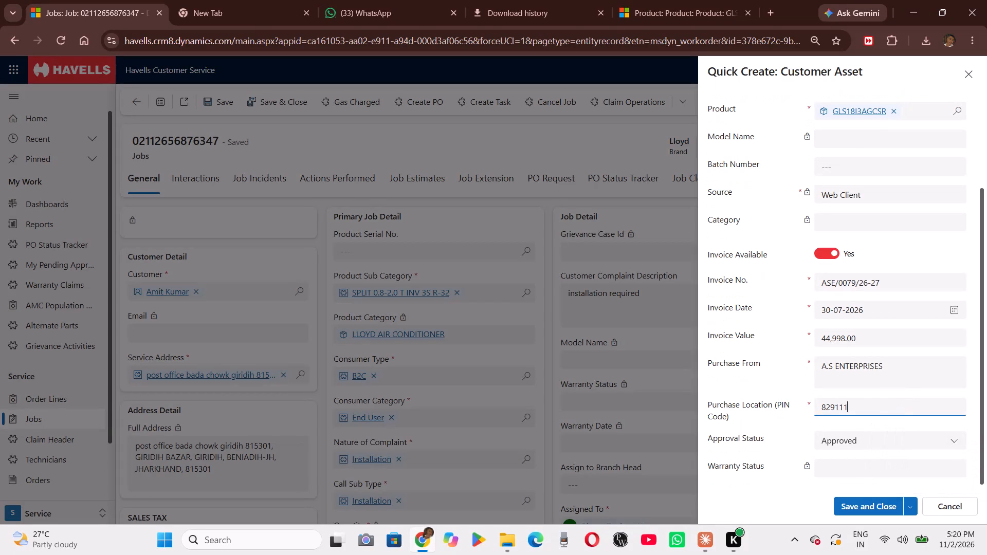
scroll(906, 426, down, 1)
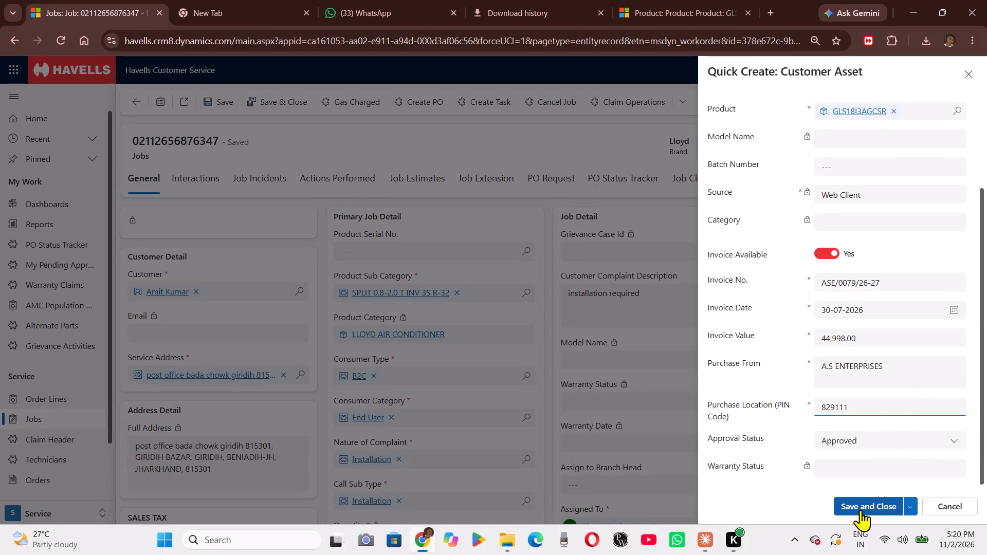
scroll(848, 362, up, 1)
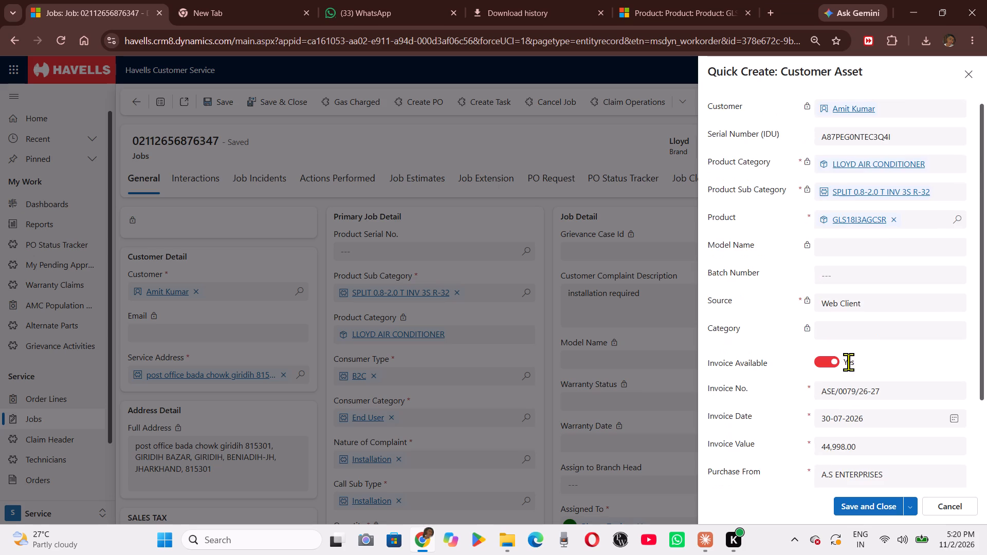
scroll(848, 362, down, 1)
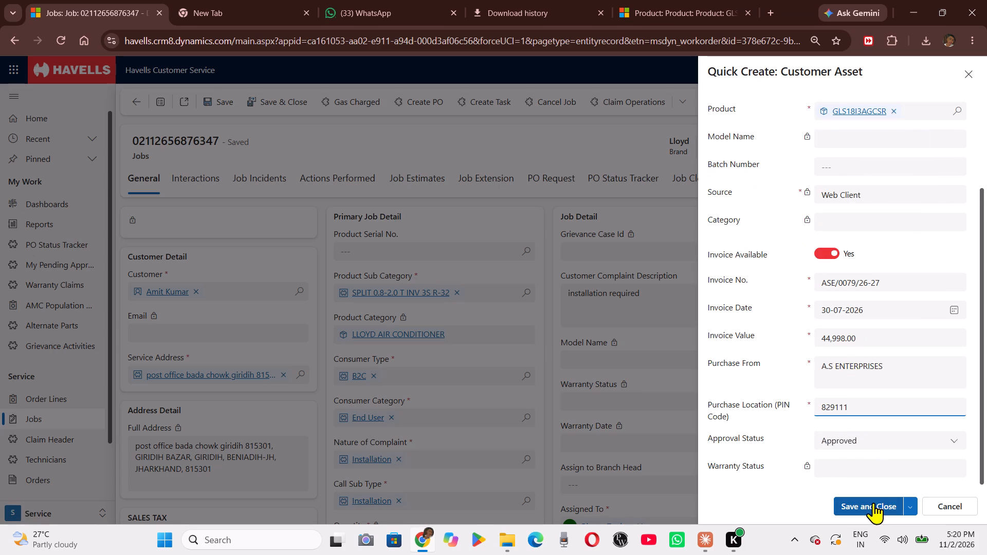
click(873, 503)
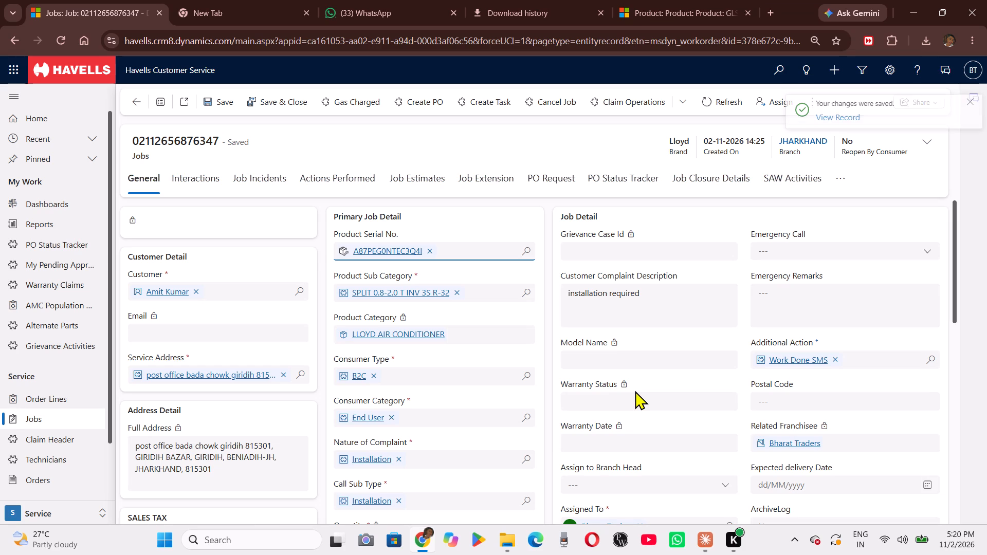
click(210, 99)
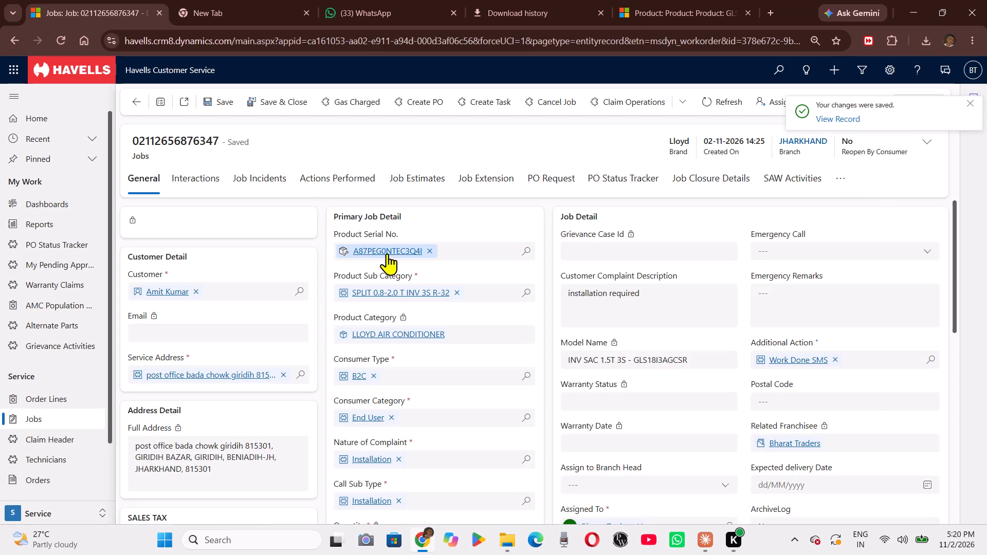
Open the customer asset linked as the job's product serial number and go to its attachments timeline.
click(388, 252)
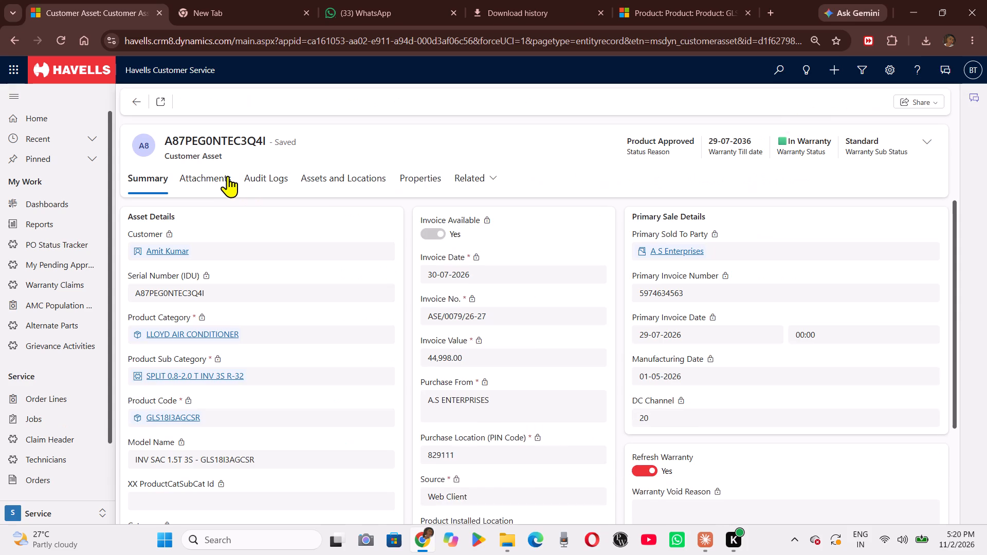
click(215, 176)
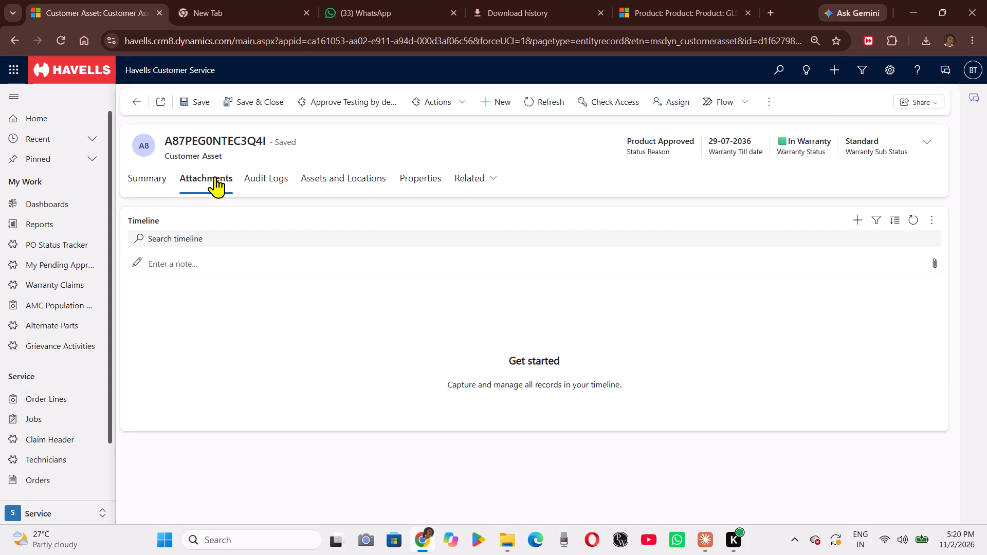
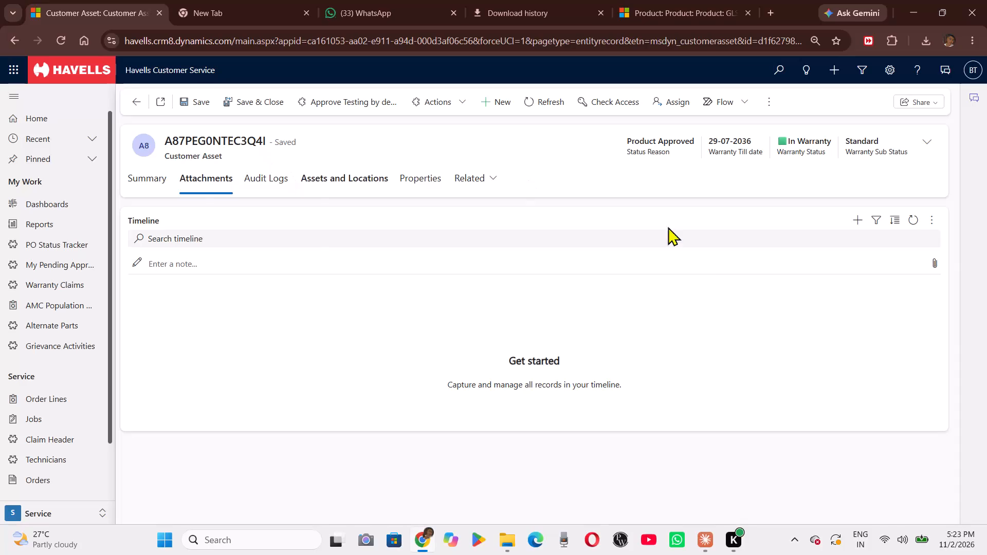
Start attaching a file to a new note in the customer asset's timeline.
click(933, 263)
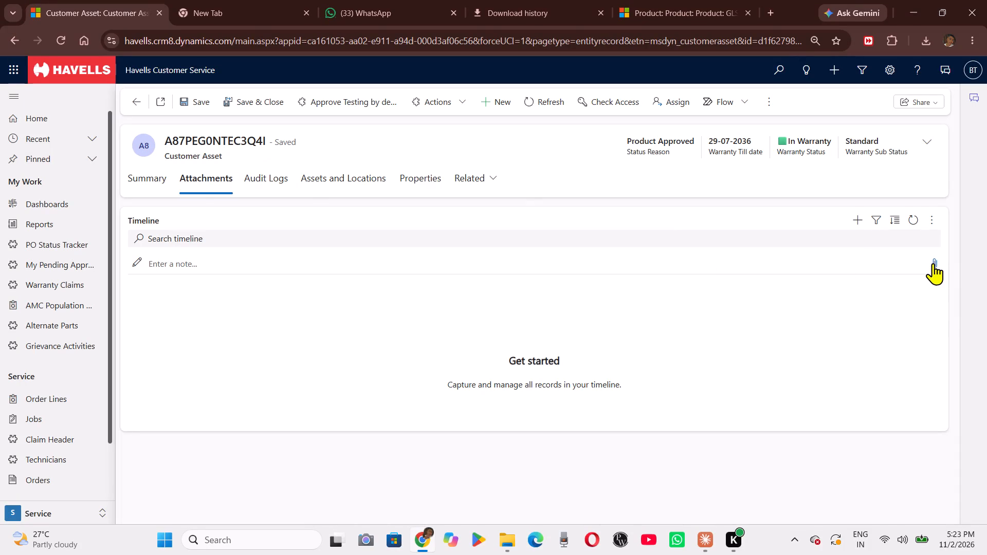
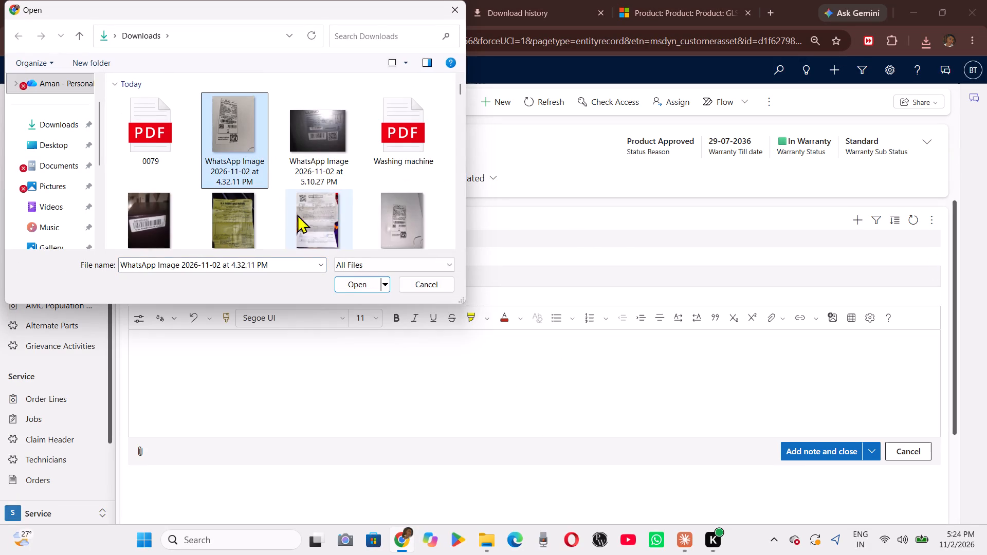
Add a timeline note titled SERIAL NUMBER with the 4.32.11 PM WhatsApp image attached to the customer asset.
click(349, 286)
click(339, 281)
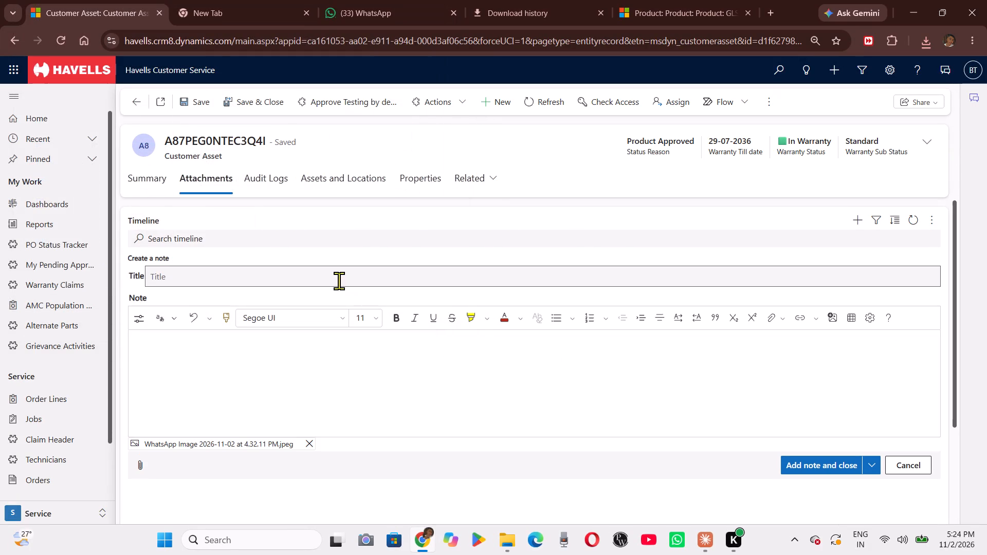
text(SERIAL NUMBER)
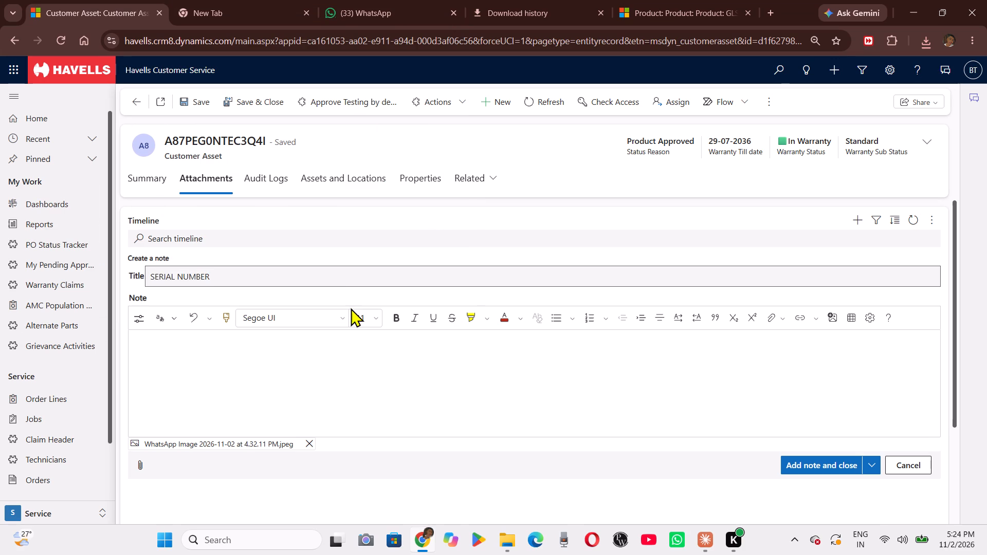
click(832, 469)
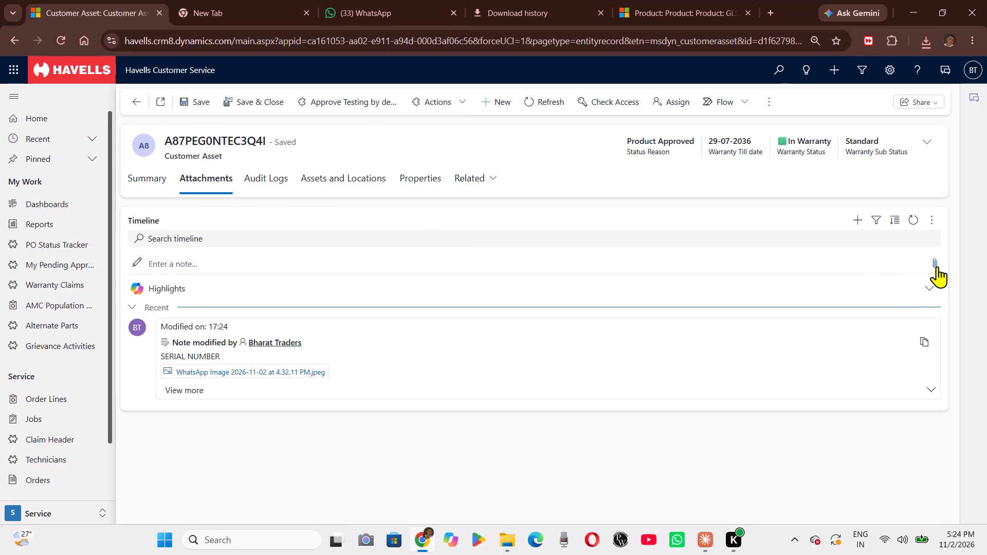
Add a timeline note titled INVOICE with the 0079 PDF attached, and save and close the customer asset.
click(937, 266)
click(142, 114)
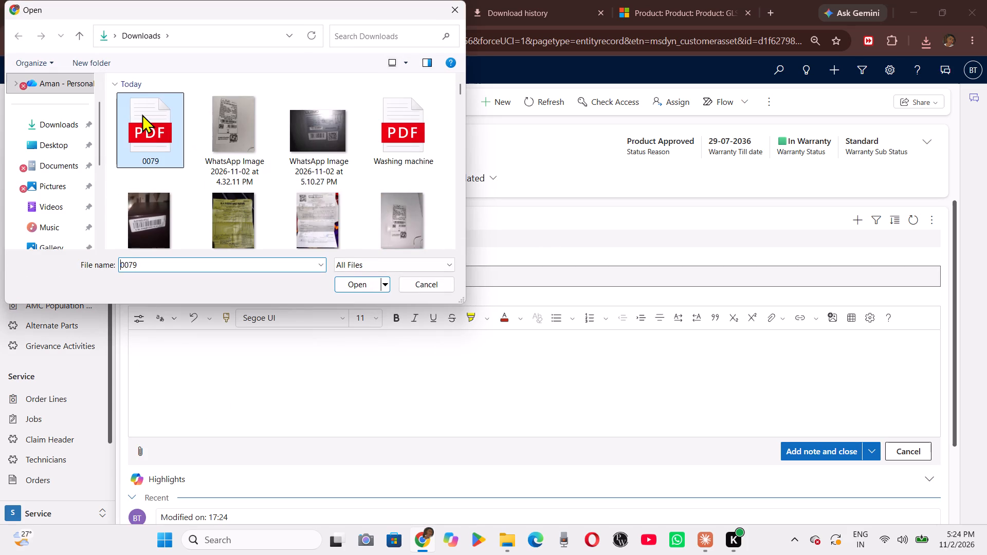
click(371, 281)
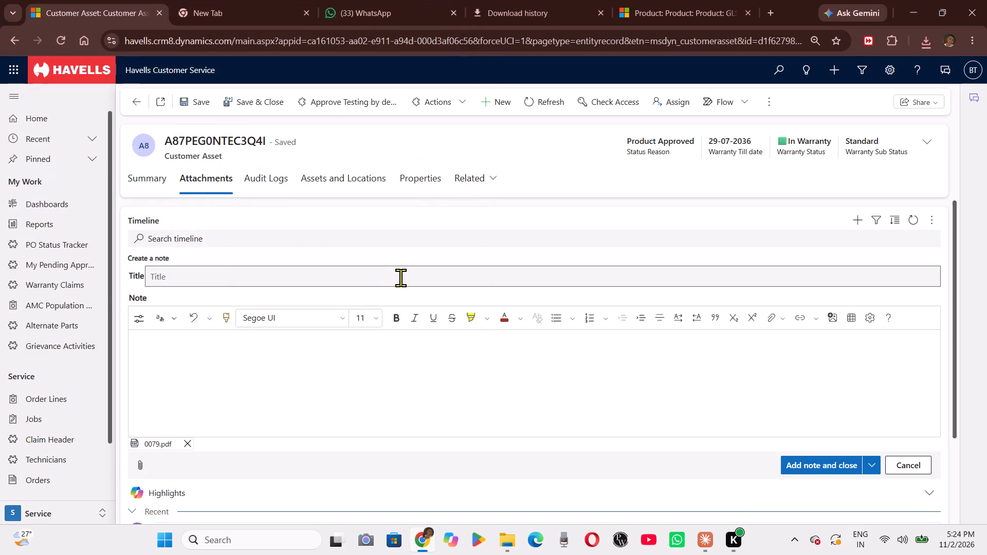
click(400, 277)
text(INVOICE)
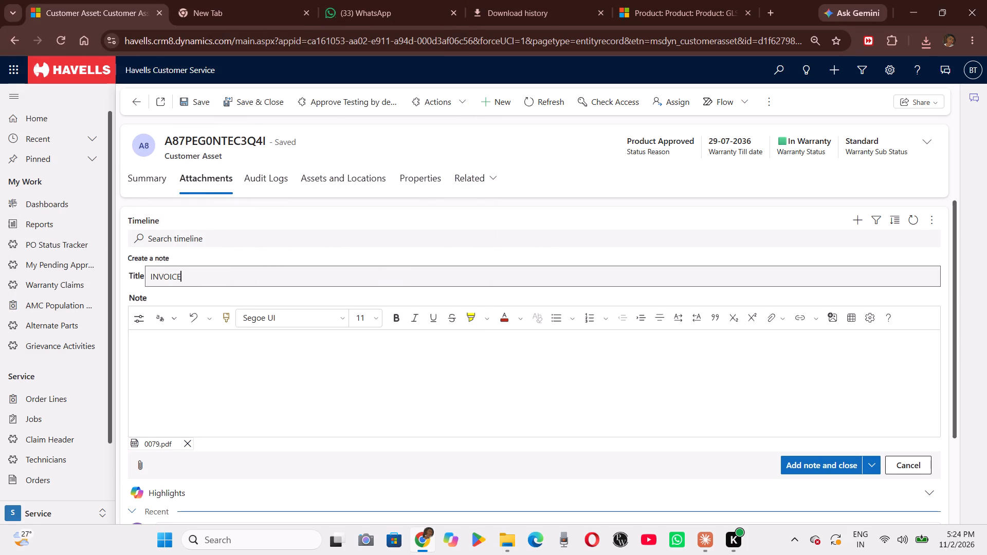
click(822, 463)
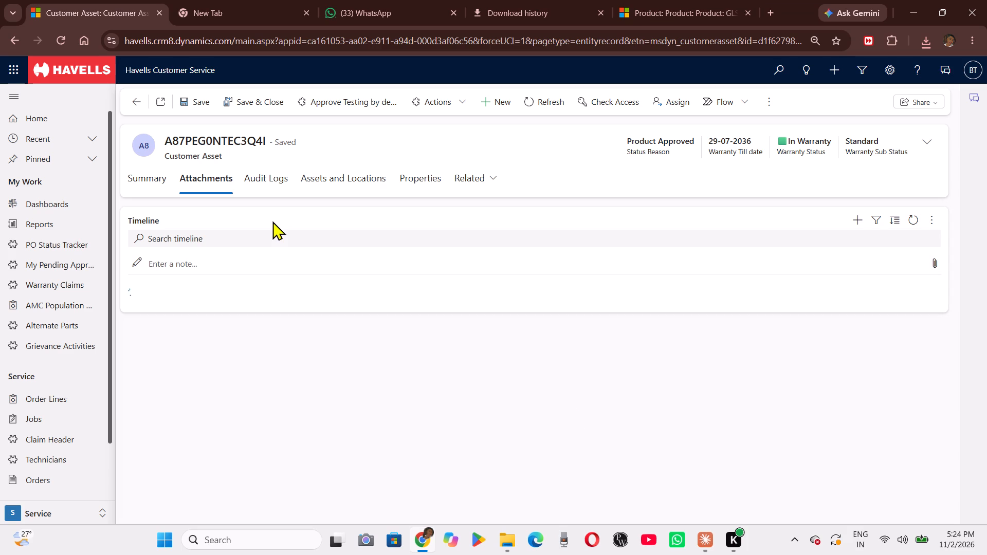
click(255, 104)
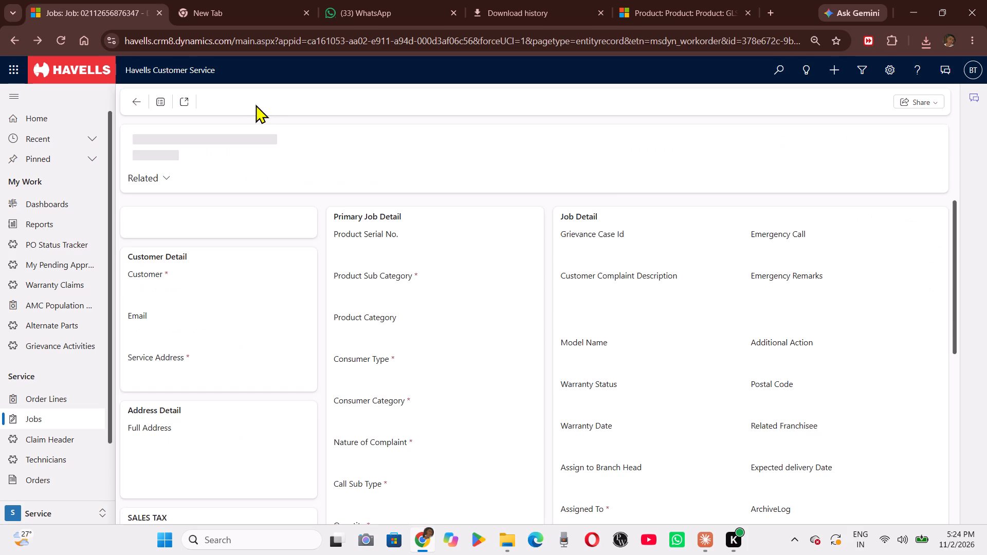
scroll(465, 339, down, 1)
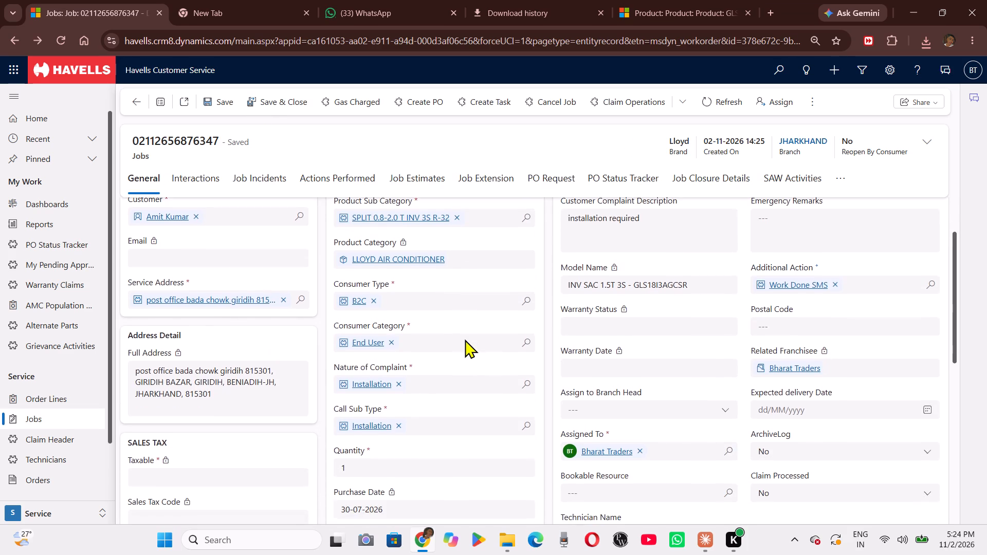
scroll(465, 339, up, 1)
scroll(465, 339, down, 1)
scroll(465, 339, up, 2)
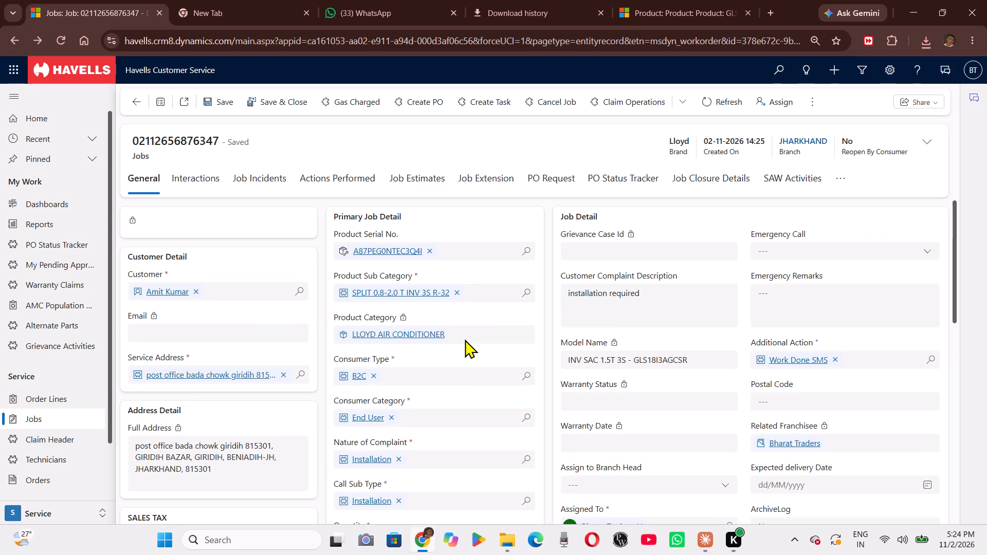
Filter the Inventory area's Purchase Order Tracker to part code GSSHWX2606.
click(672, 8)
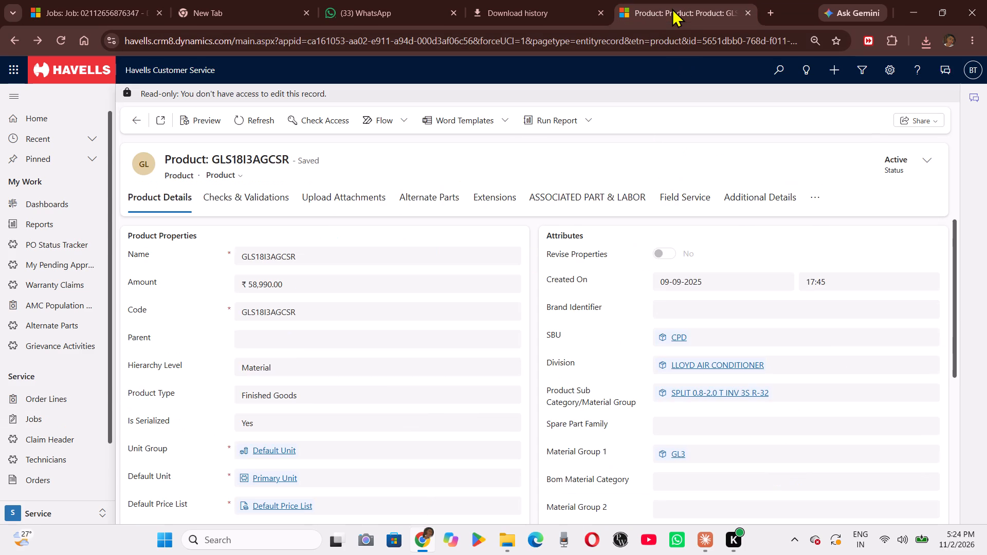
click(68, 508)
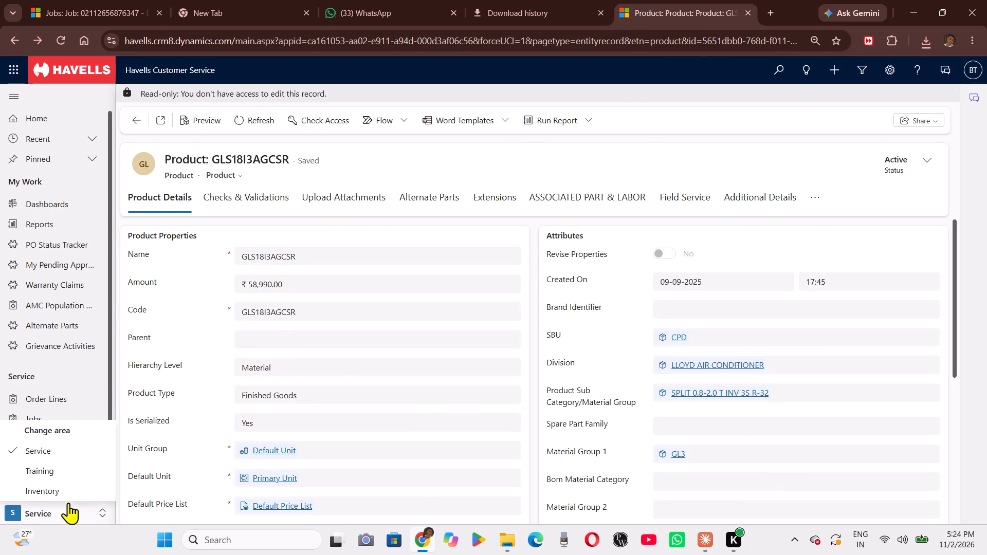
click(68, 490)
click(48, 375)
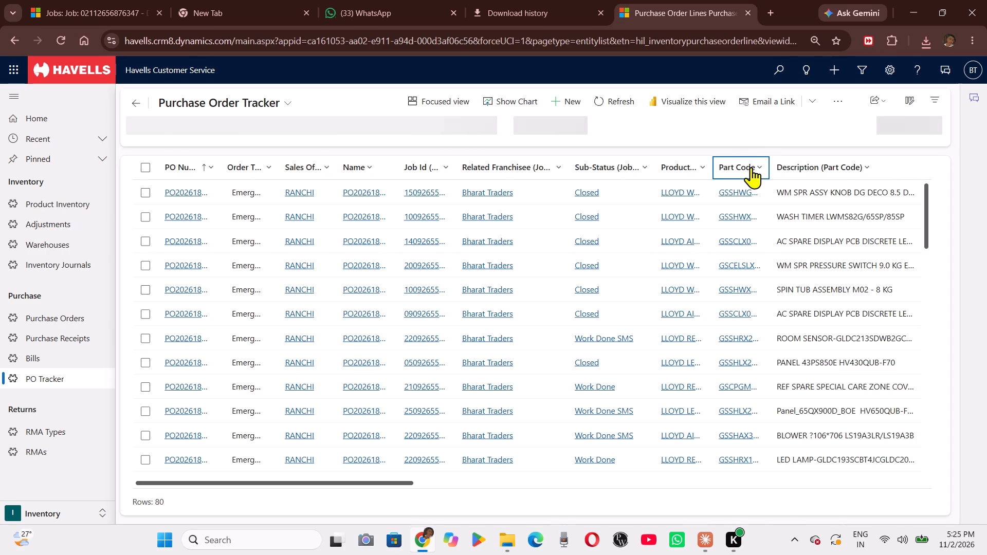
click(751, 167)
click(754, 246)
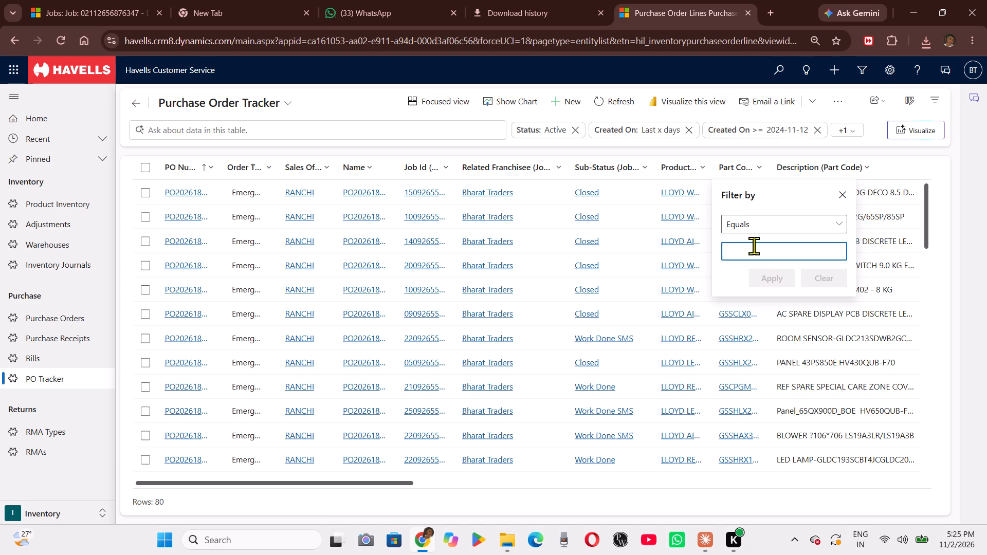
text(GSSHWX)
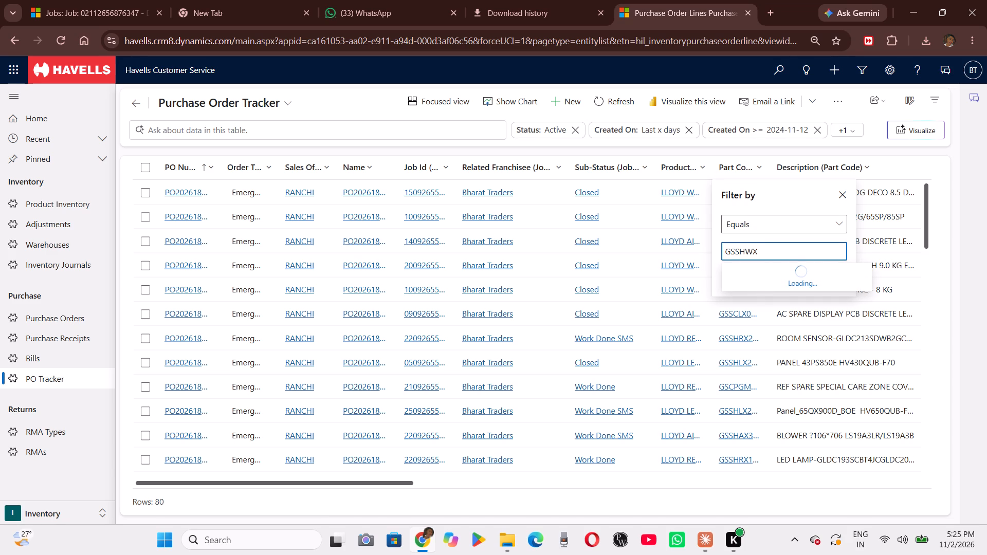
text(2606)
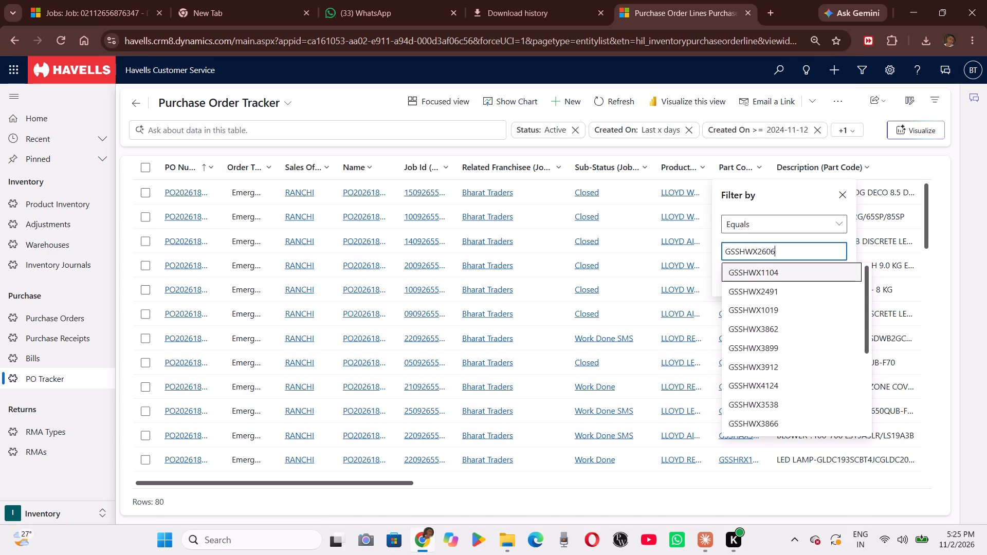
click(763, 265)
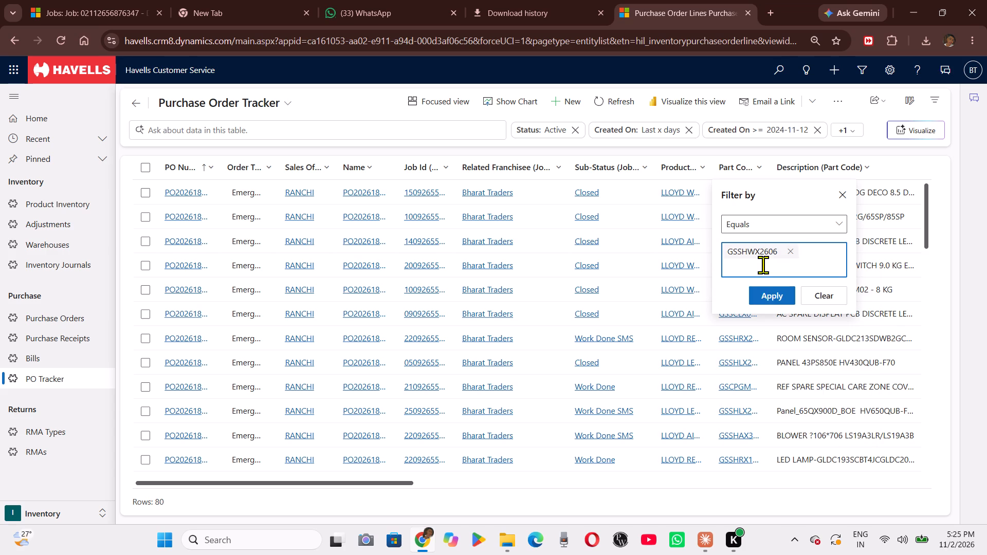
click(760, 297)
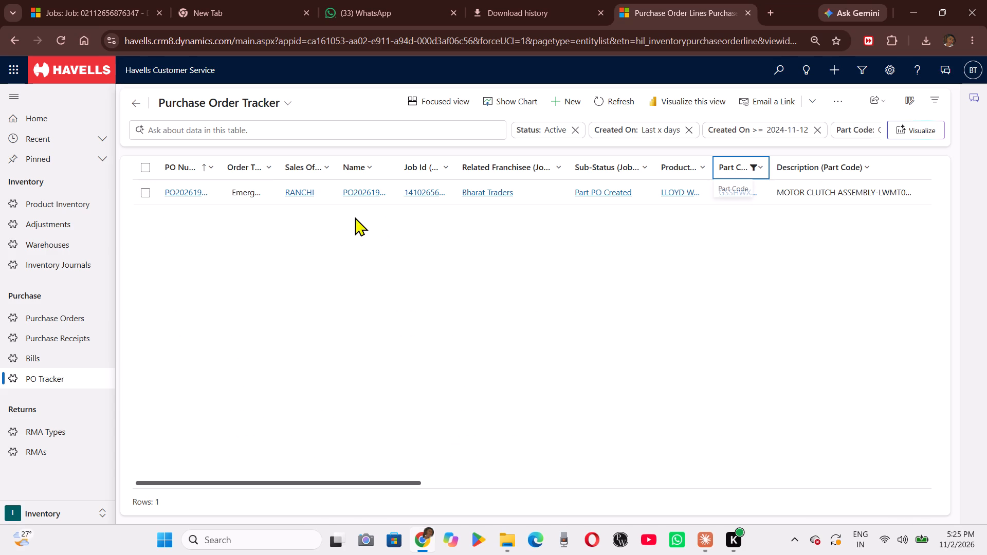
Open the GSSHWX2606 purchase order line, check its linked job's performed actions and spare parts, and return to the order line.
triple_click(209, 200)
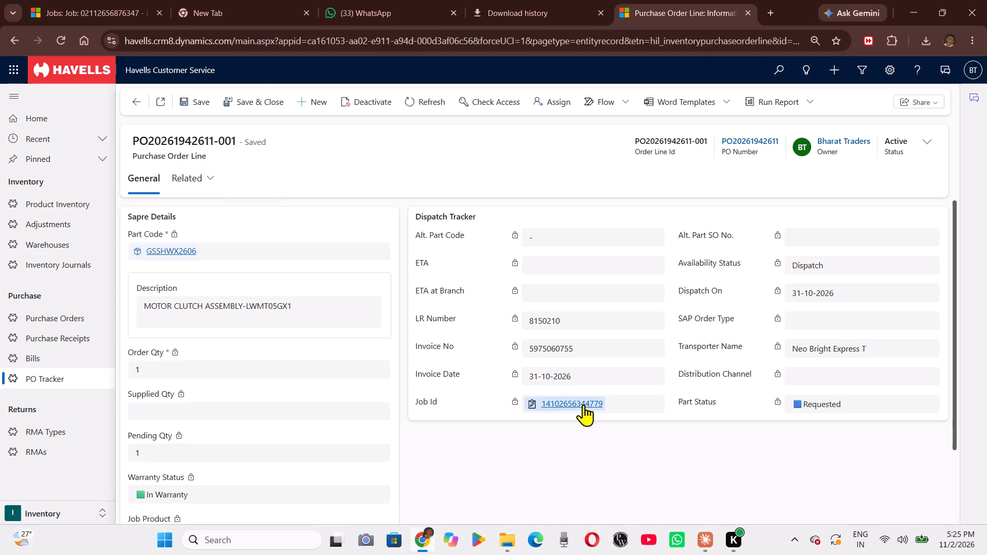
click(583, 404)
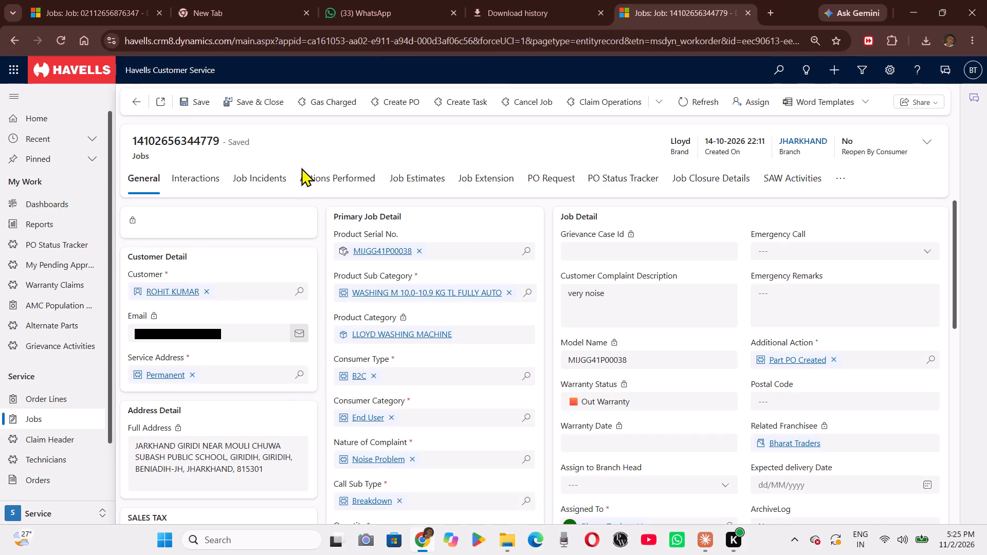
click(316, 182)
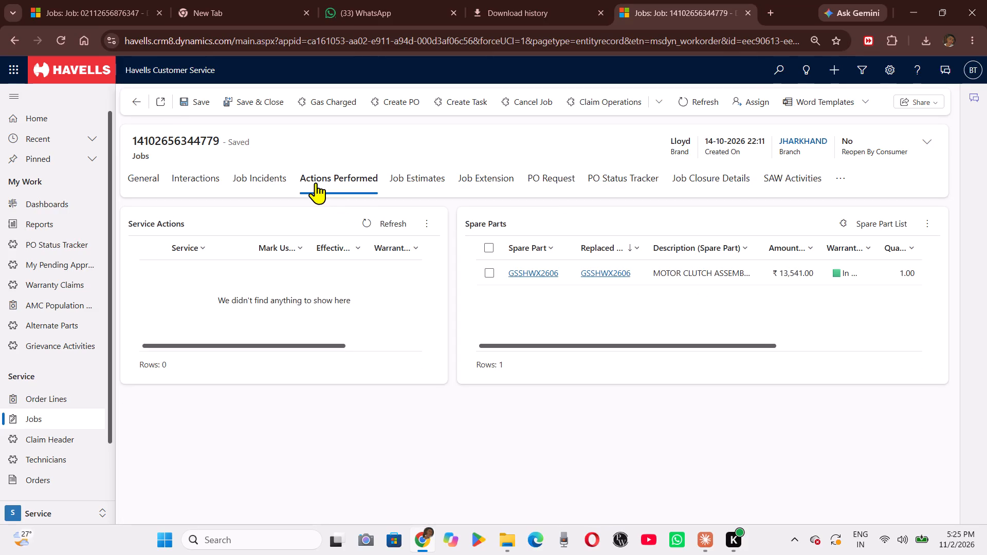
click(140, 105)
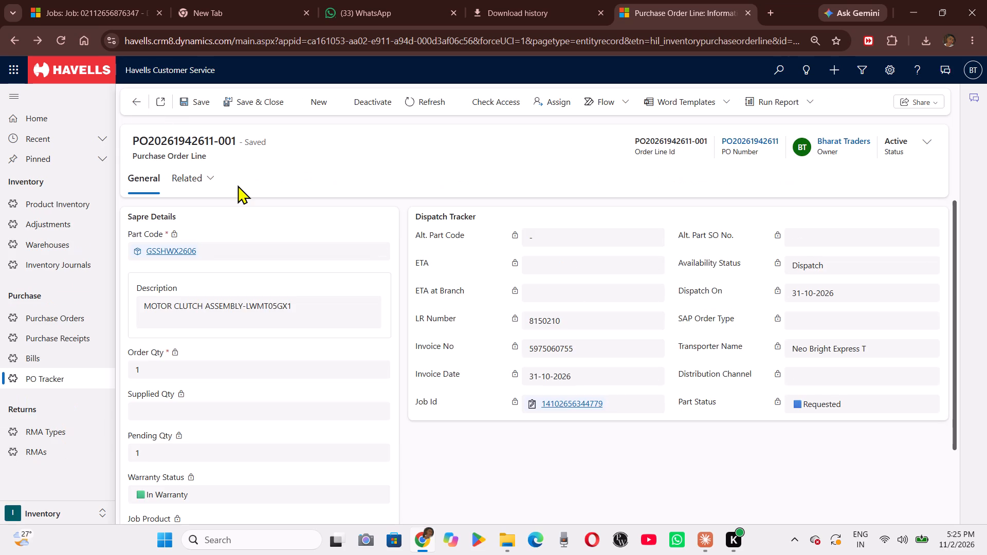
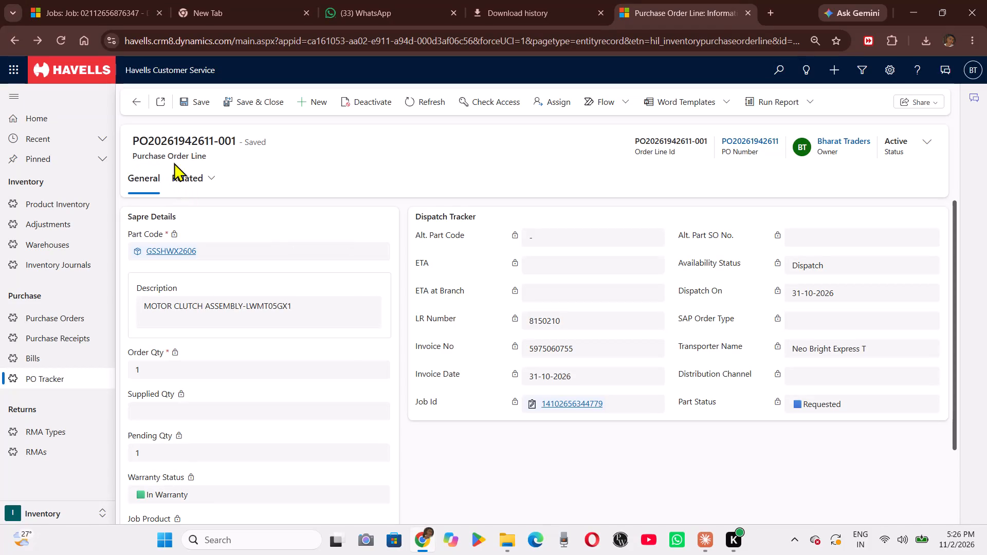
Return to the Purchase Order Tracker list and change its part code filter to GSSHWX3866.
click(142, 103)
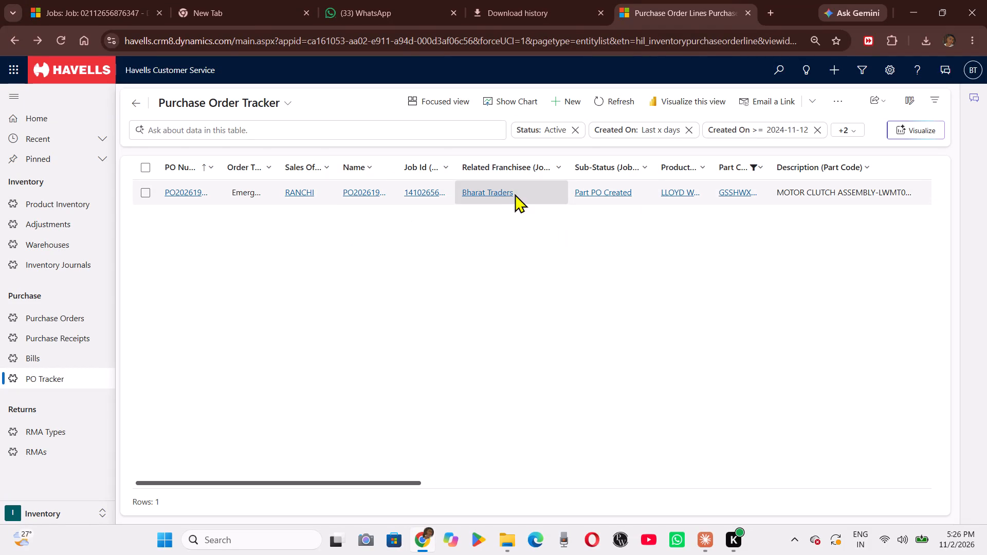
click(738, 166)
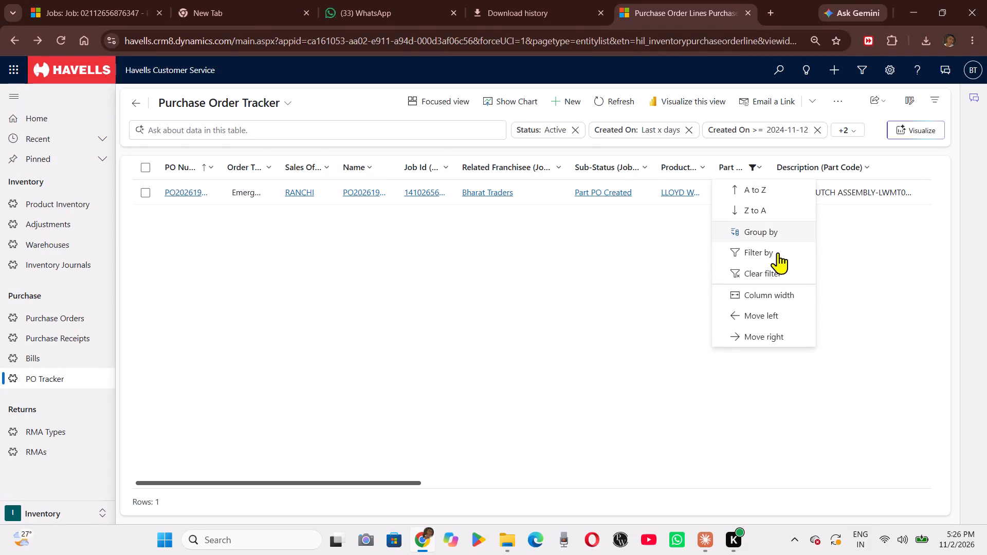
click(778, 253)
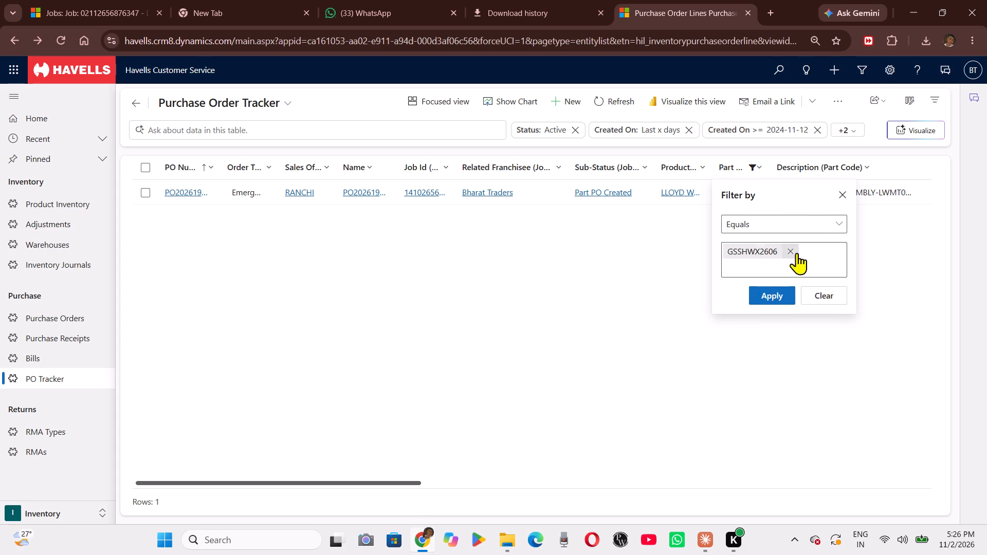
drag(801, 253, 794, 252)
click(794, 252)
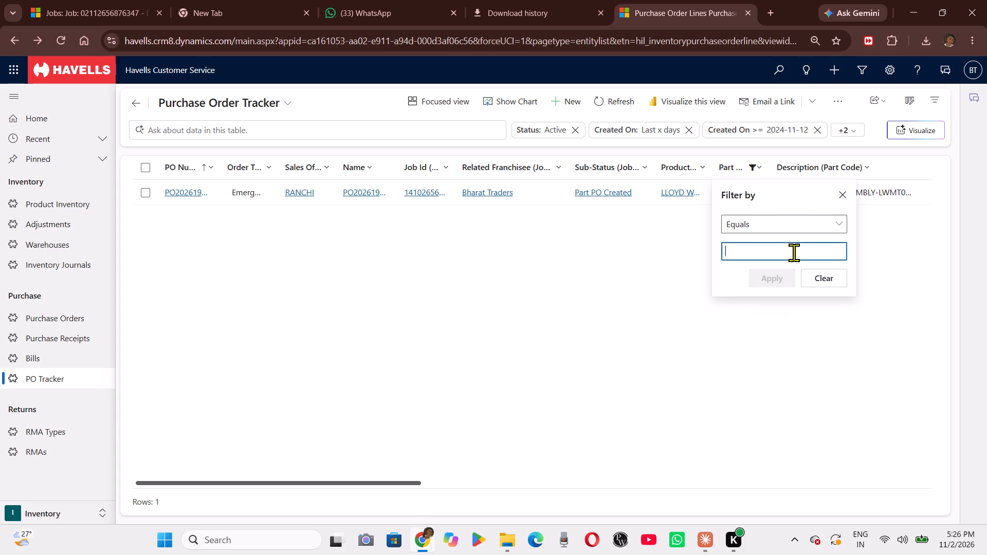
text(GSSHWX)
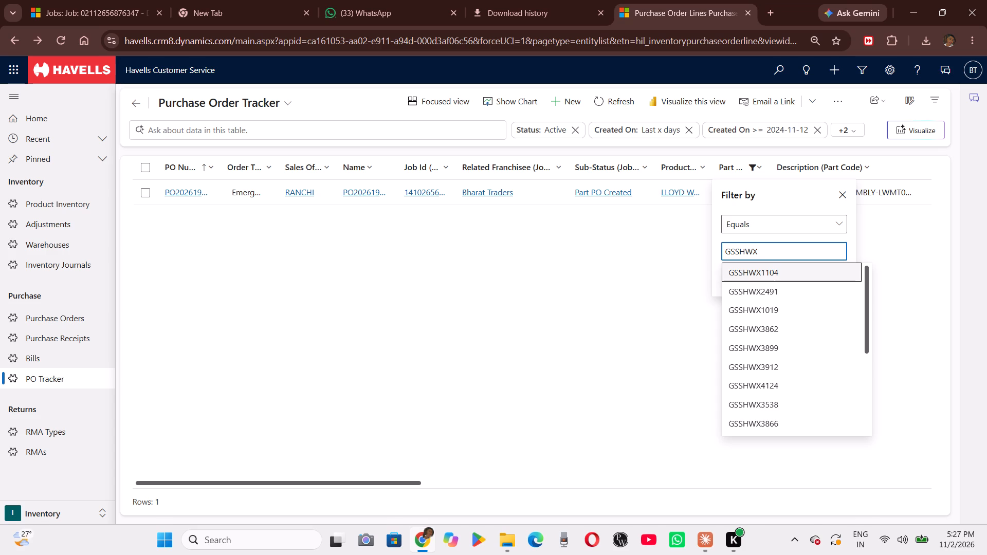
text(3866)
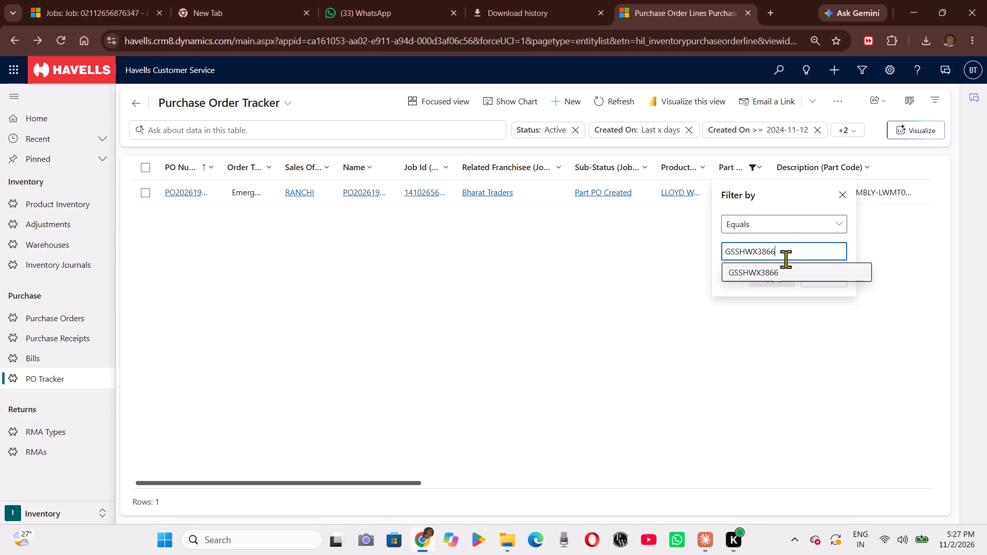
click(785, 260)
click(774, 272)
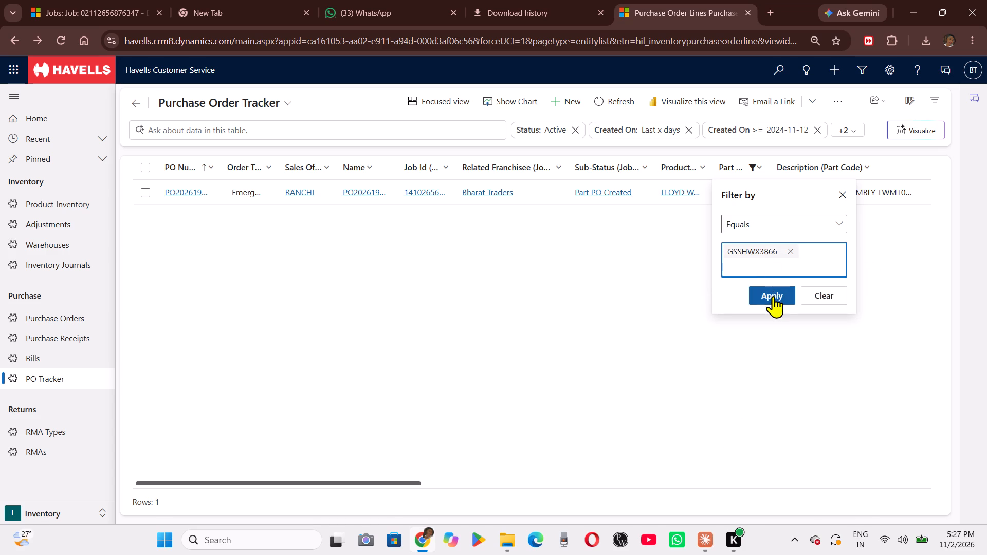
click(773, 296)
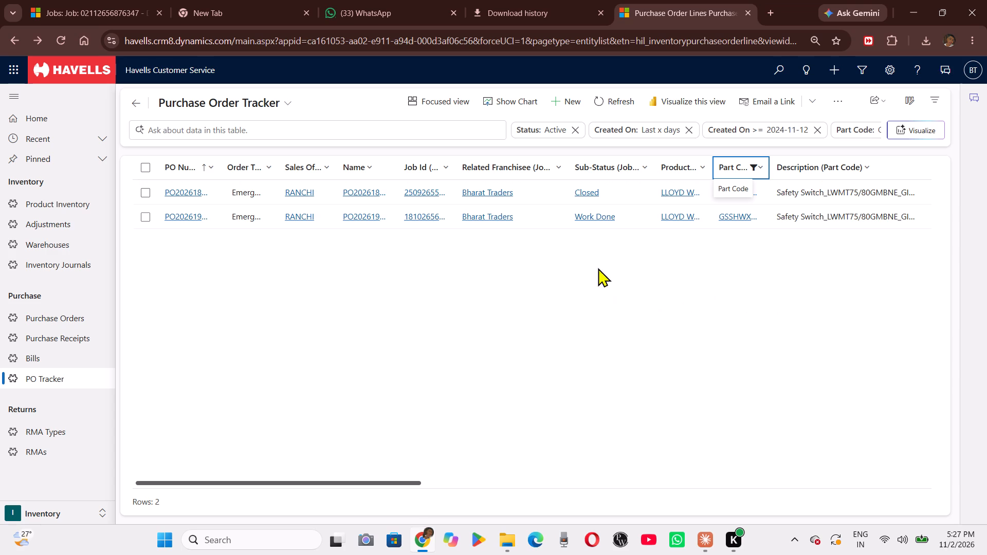
Open the GSSHWX3866 purchase order line whose job sub-status is Work Done, view its linked job, and return to the order line.
triple_click(628, 213)
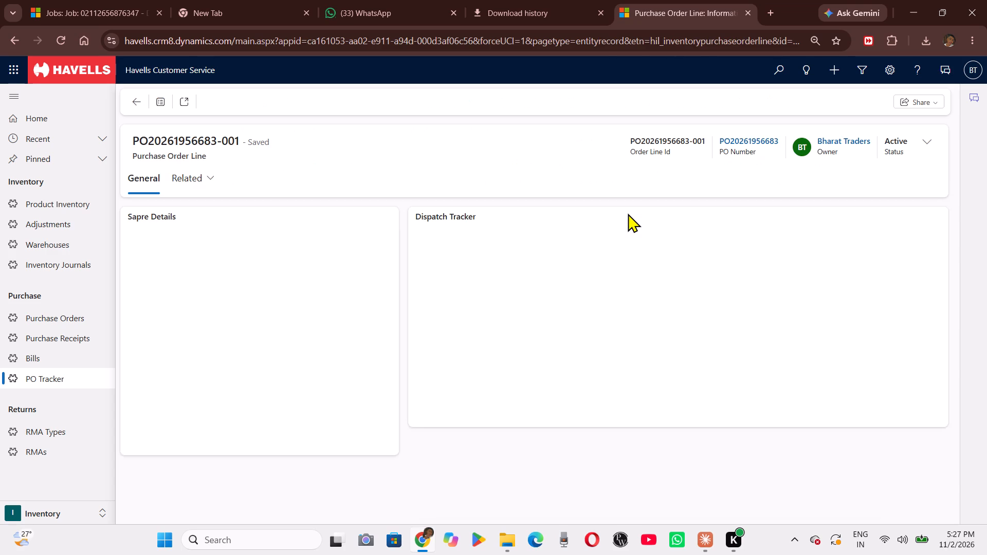
click(586, 406)
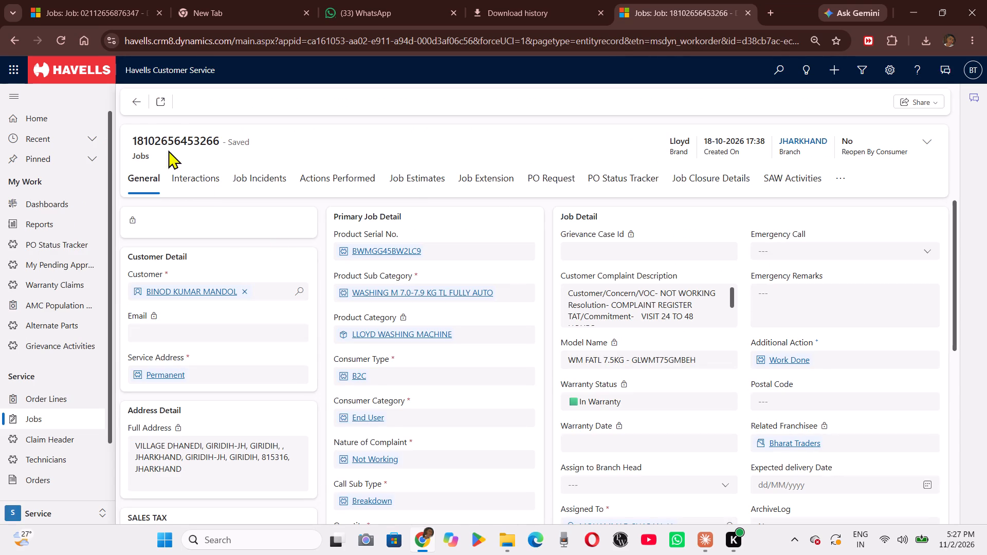
click(137, 103)
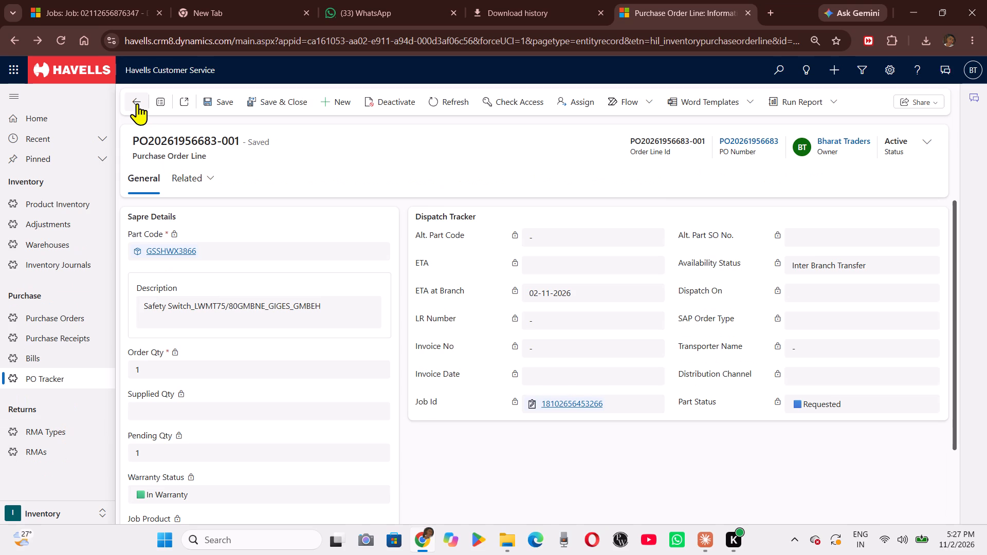
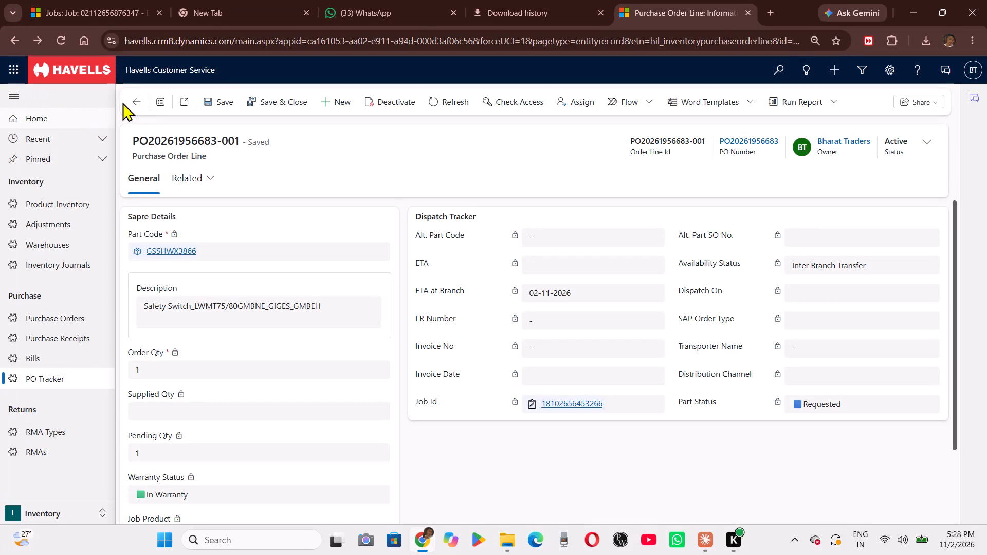
Return to the Purchase Order Tracker list and change its part code filter to equal GSSHLX2766.
click(122, 102)
click(125, 102)
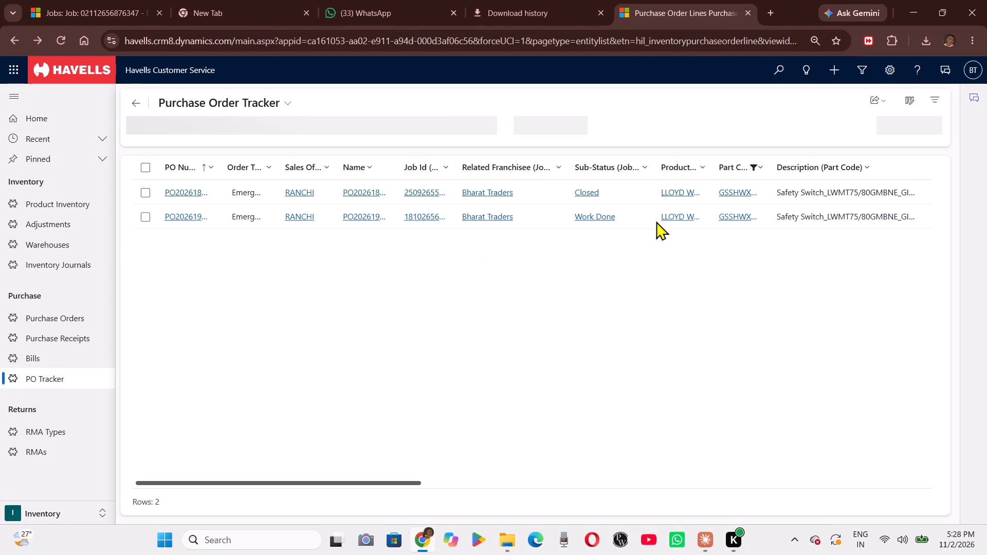
click(747, 170)
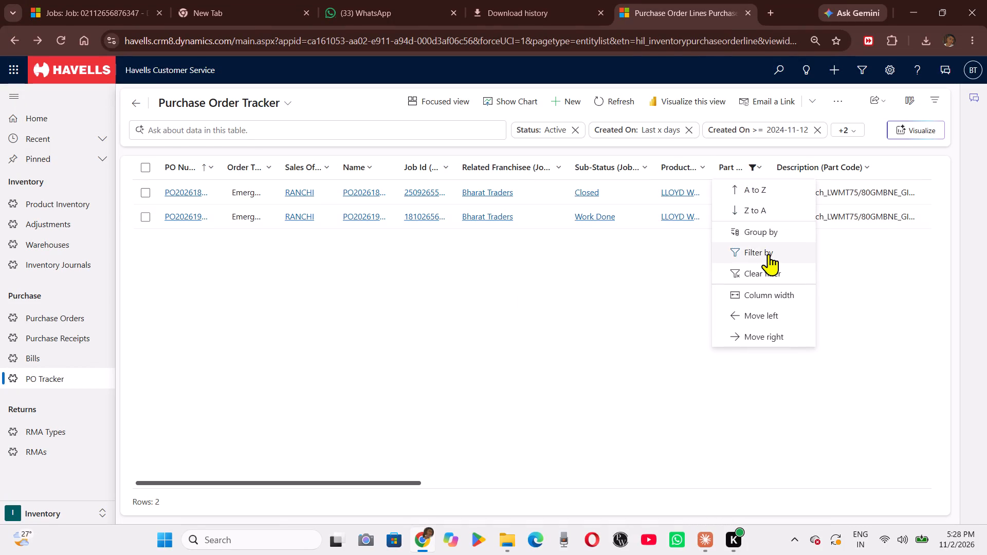
click(769, 254)
click(790, 254)
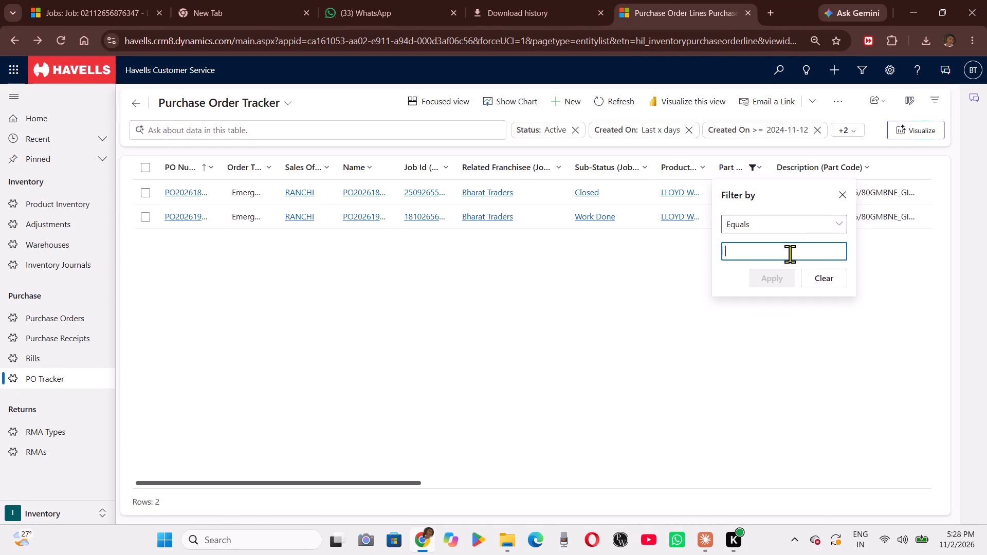
key(g)
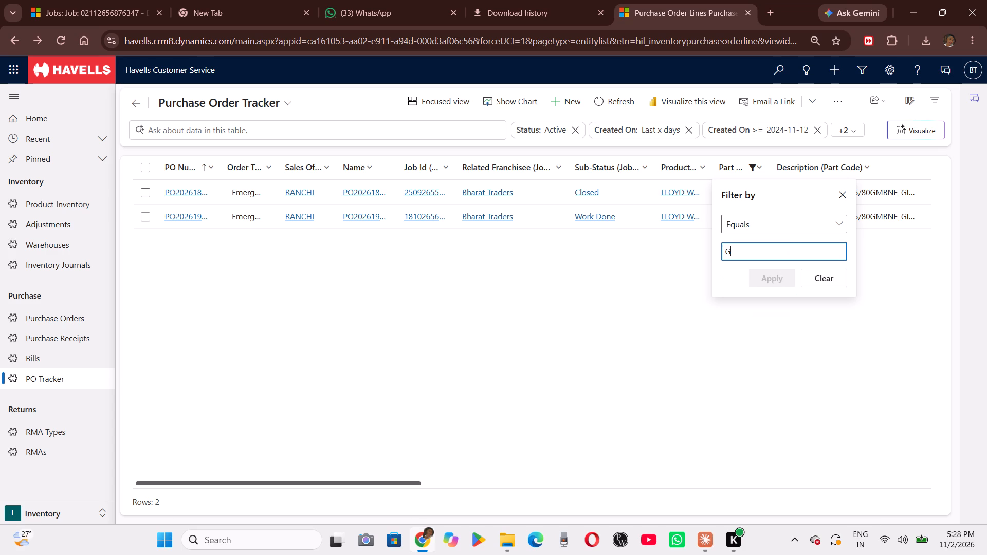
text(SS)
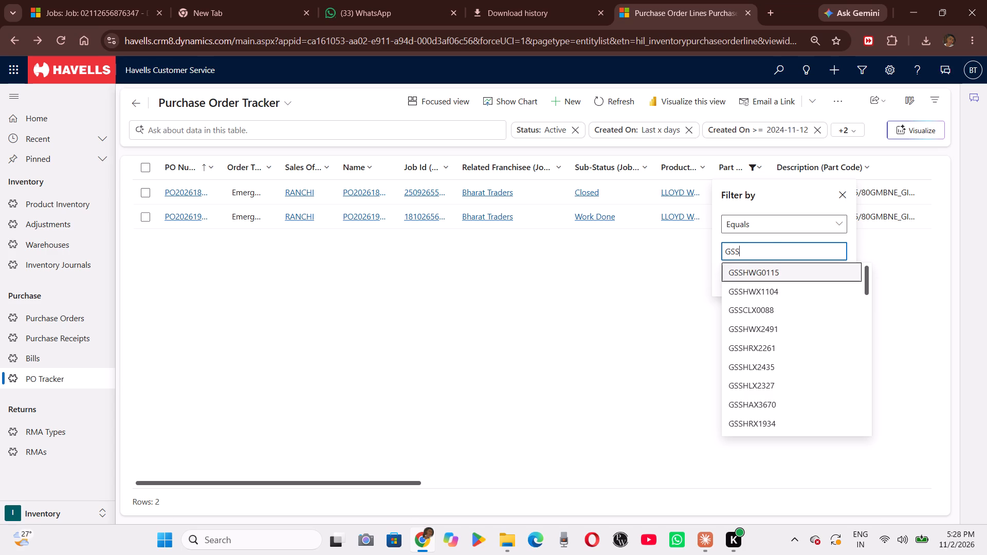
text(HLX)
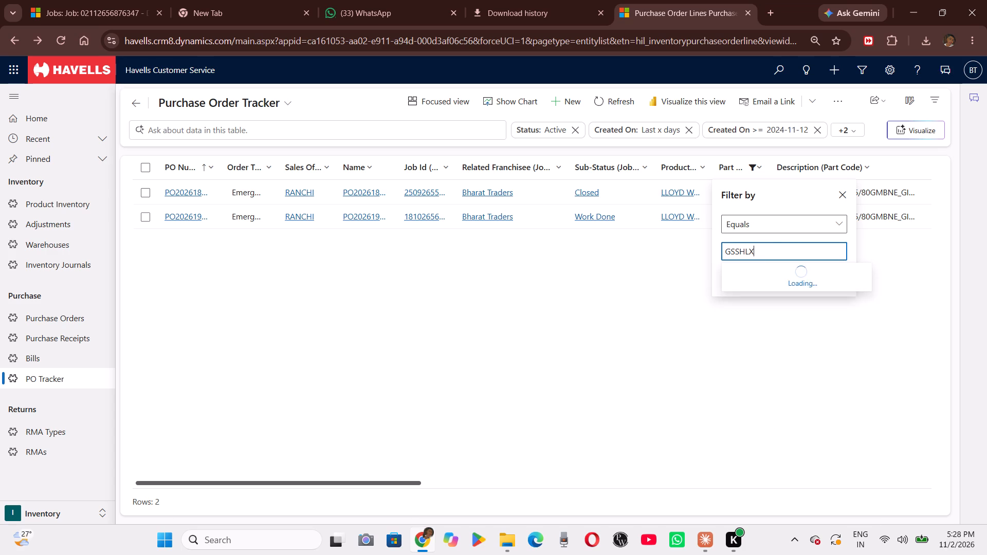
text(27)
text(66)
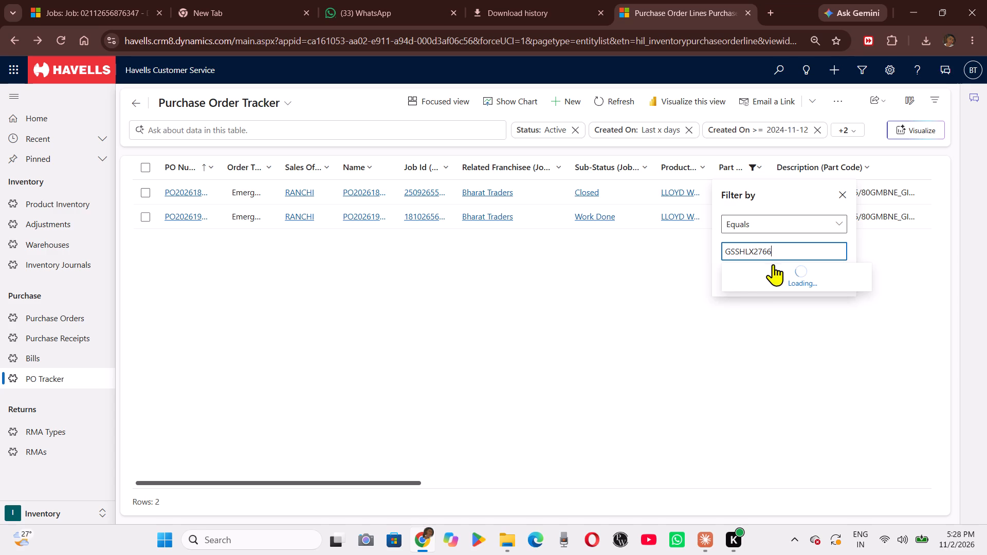
click(770, 271)
click(768, 293)
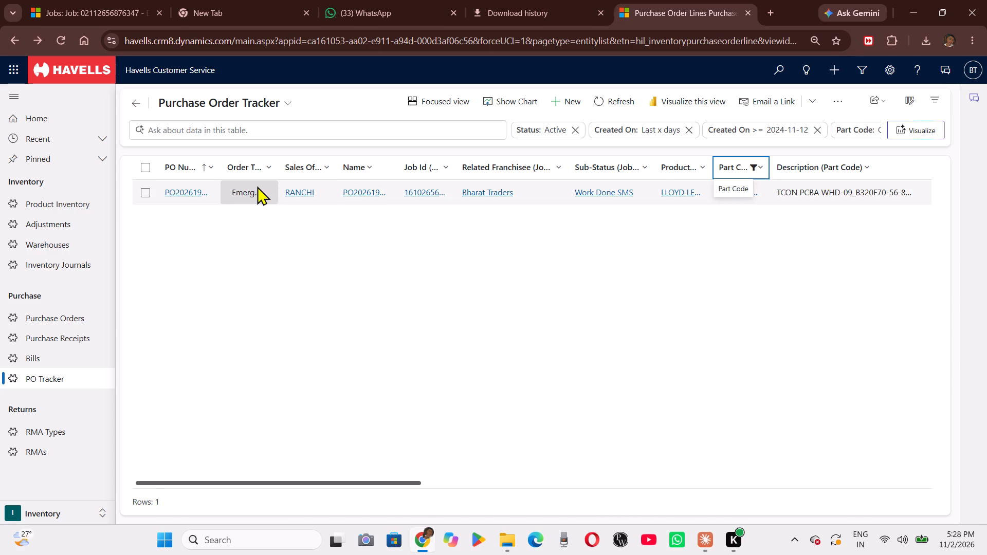
Open the GSSHLX2766 purchase order line and its linked job, and examine the job's incidents, performed actions with spare parts, and general details.
triple_click(257, 186)
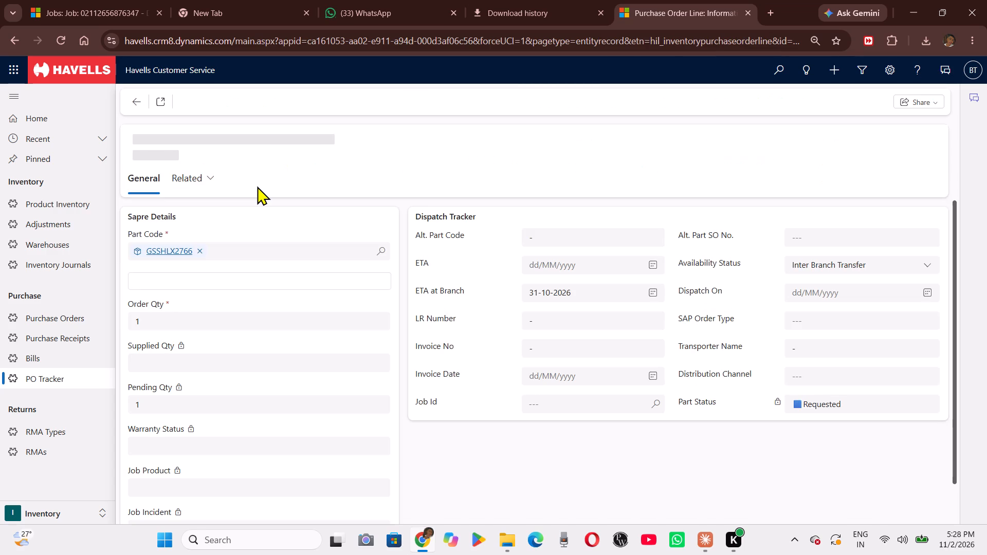
click(554, 402)
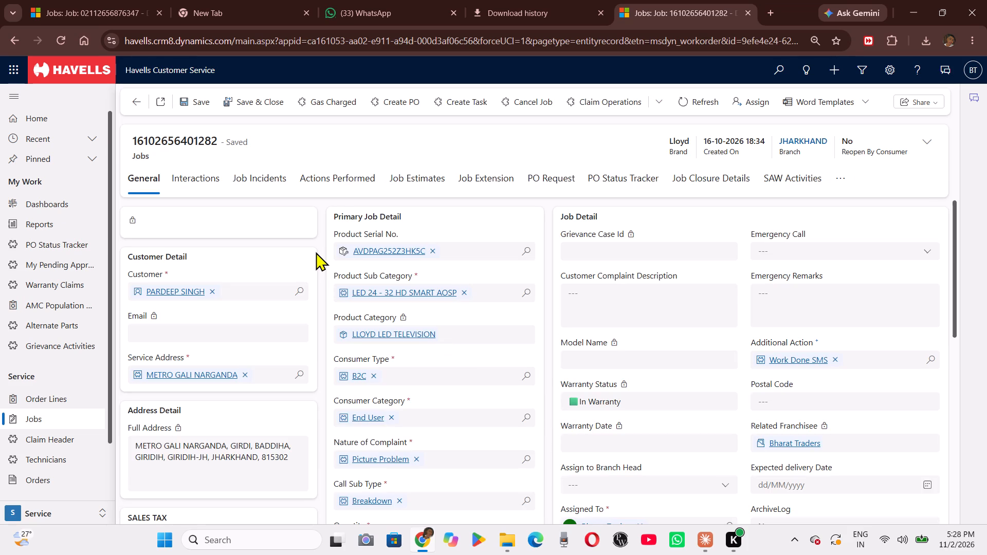
click(272, 186)
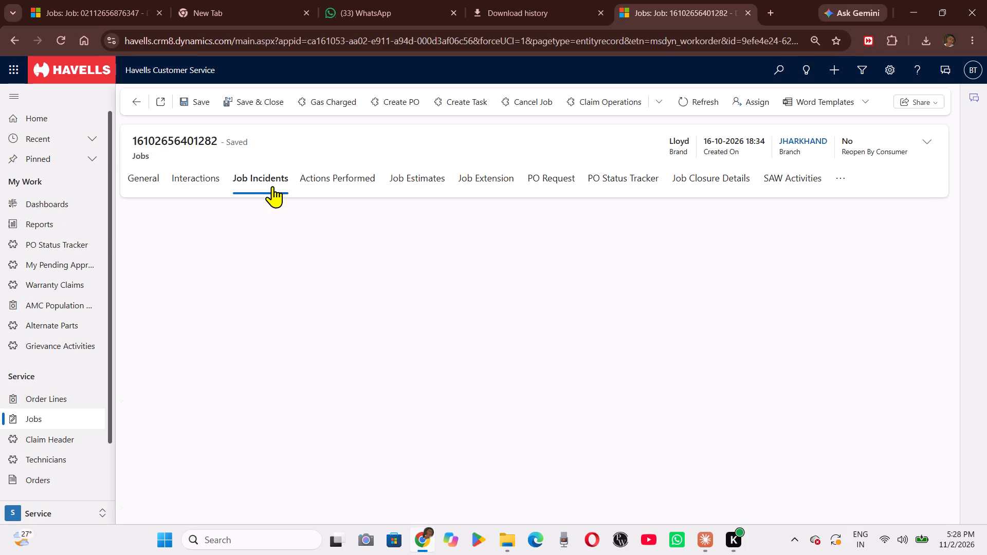
click(329, 187)
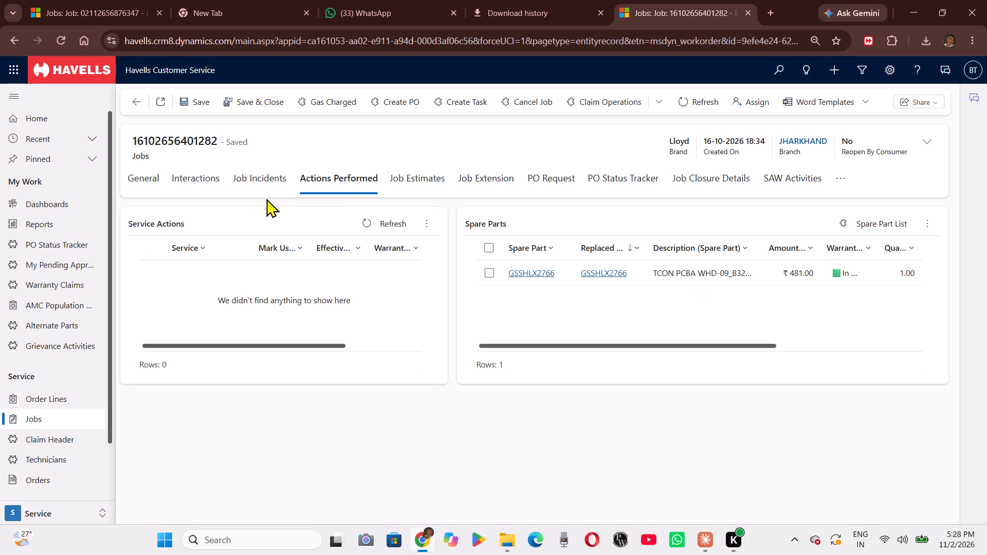
click(151, 178)
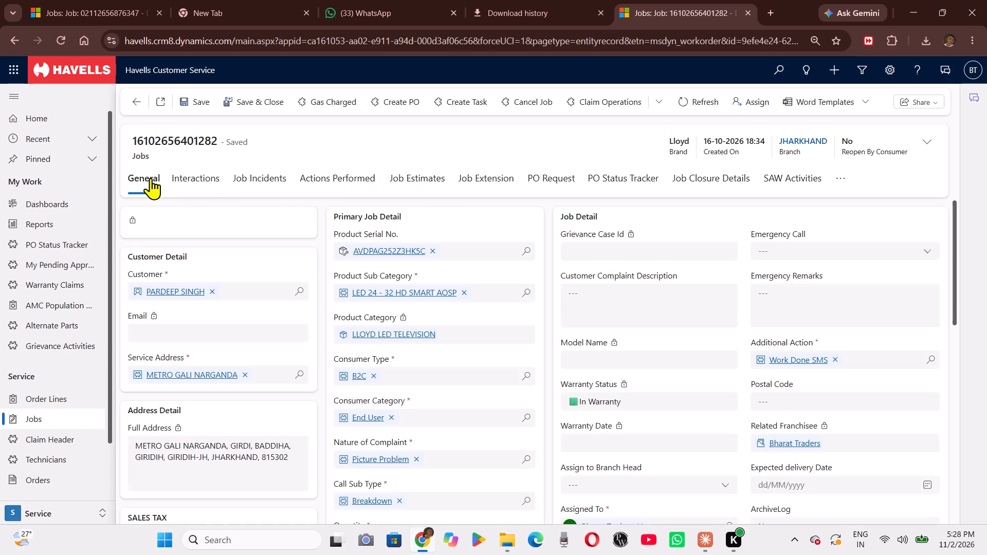
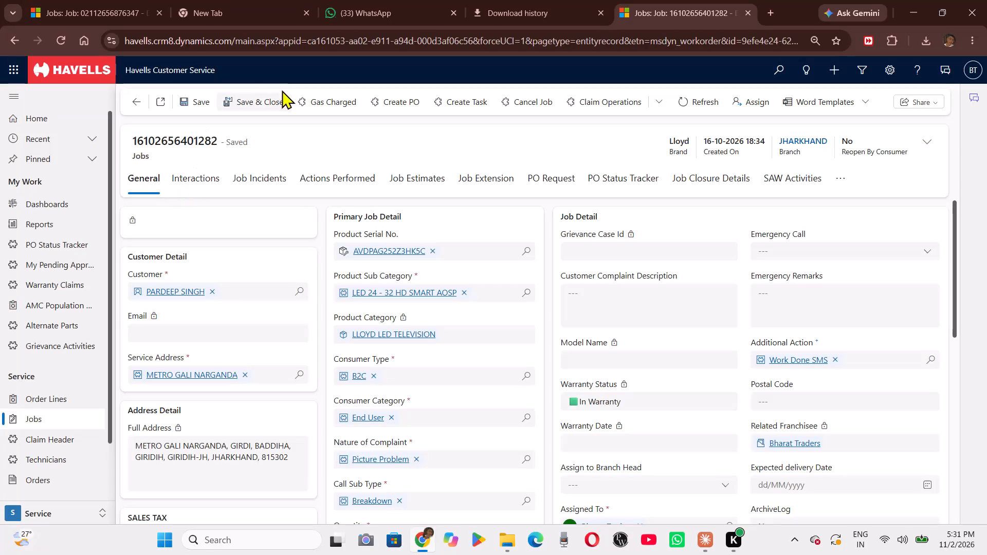
click(137, 0)
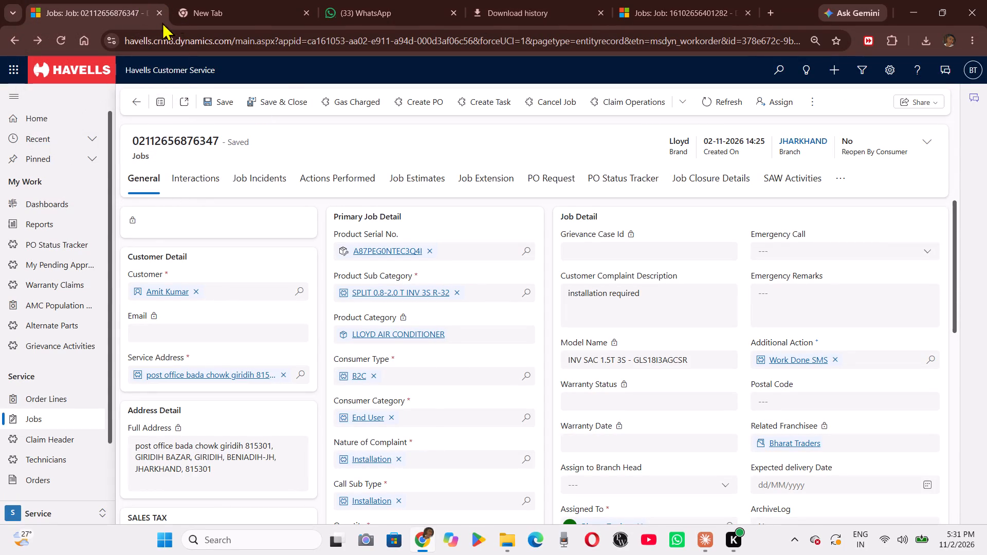
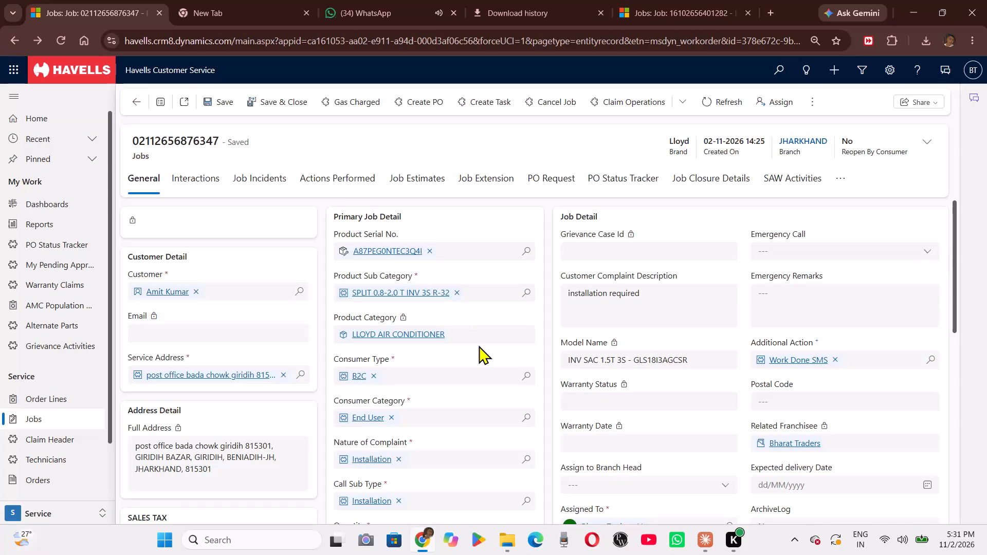
scroll(479, 345, down, 1)
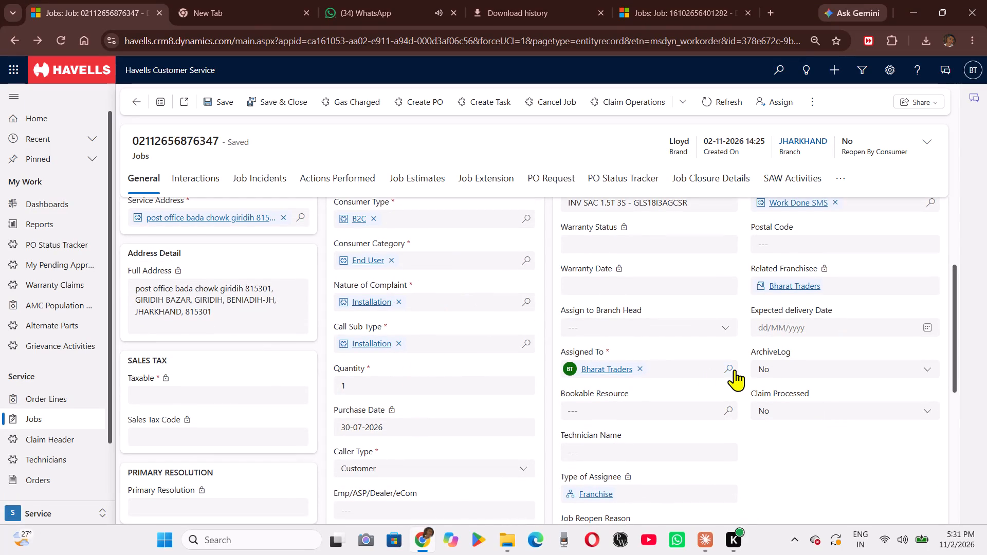
click(729, 369)
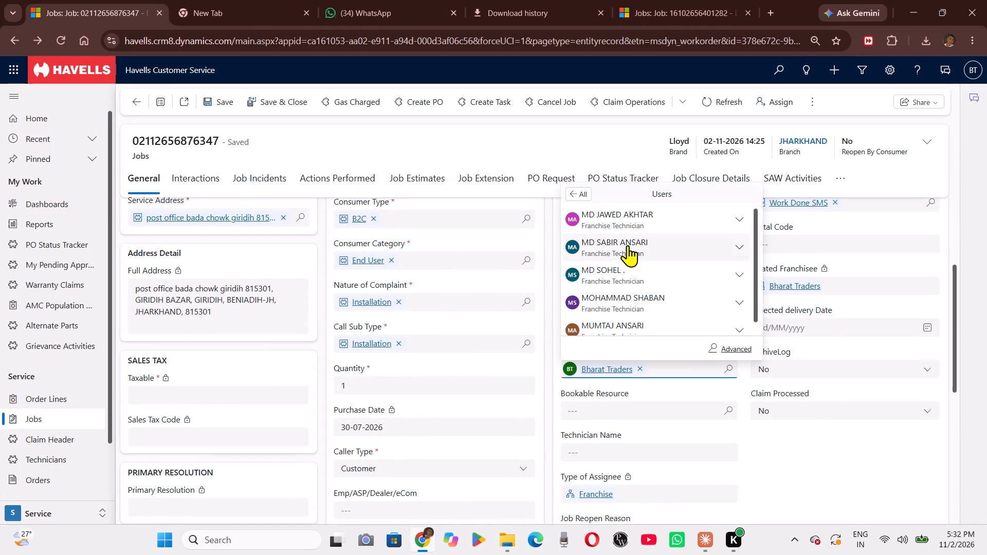
click(626, 295)
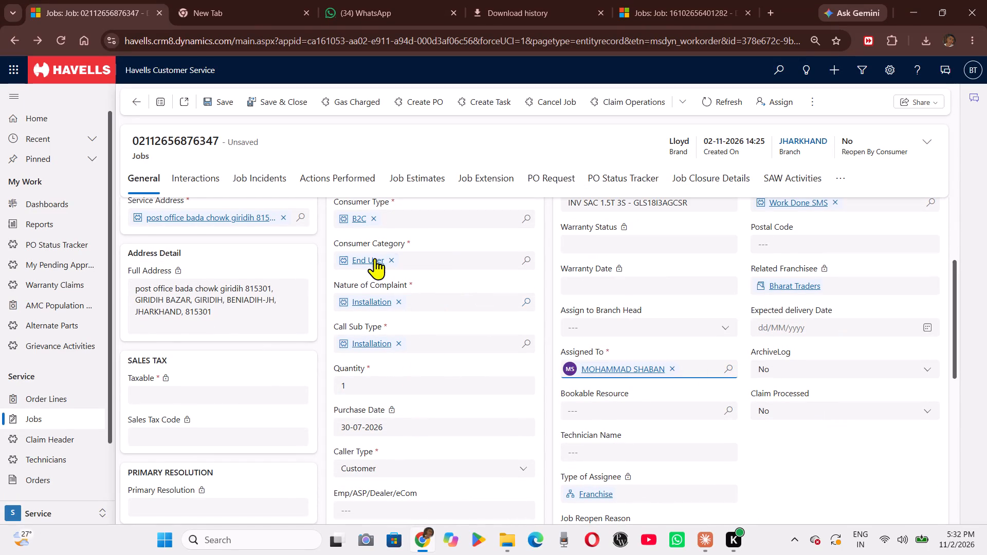
scroll(375, 258, up, 1)
click(224, 101)
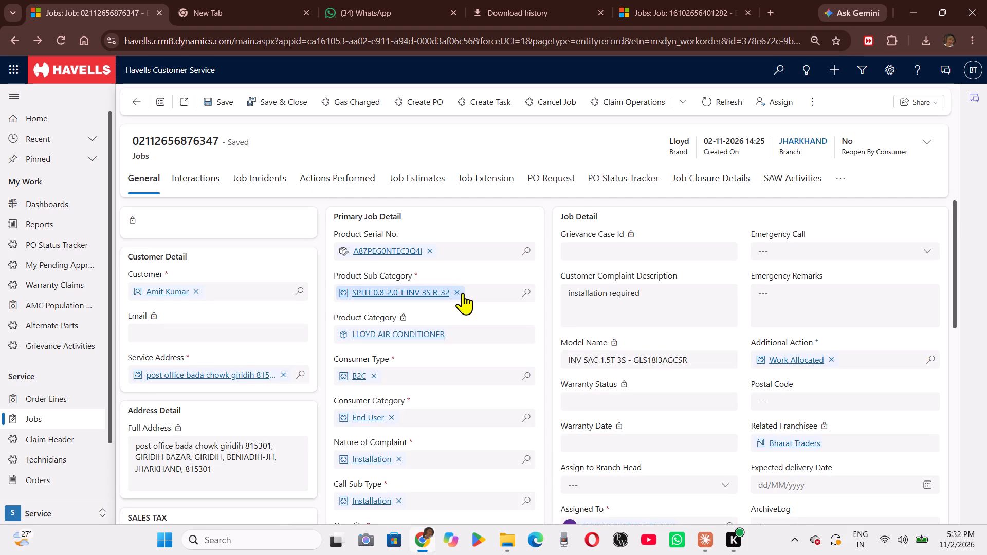
Create a job incident for the installation job with observation INSTALLATION and cause INSTALLATION, and save it.
scroll(463, 293, down, 1)
scroll(463, 293, up, 1)
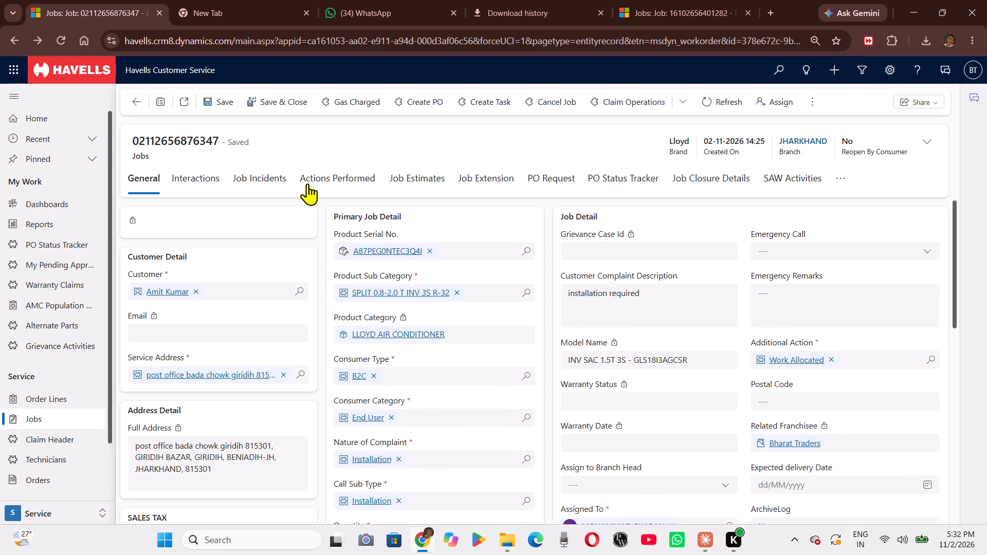
click(276, 180)
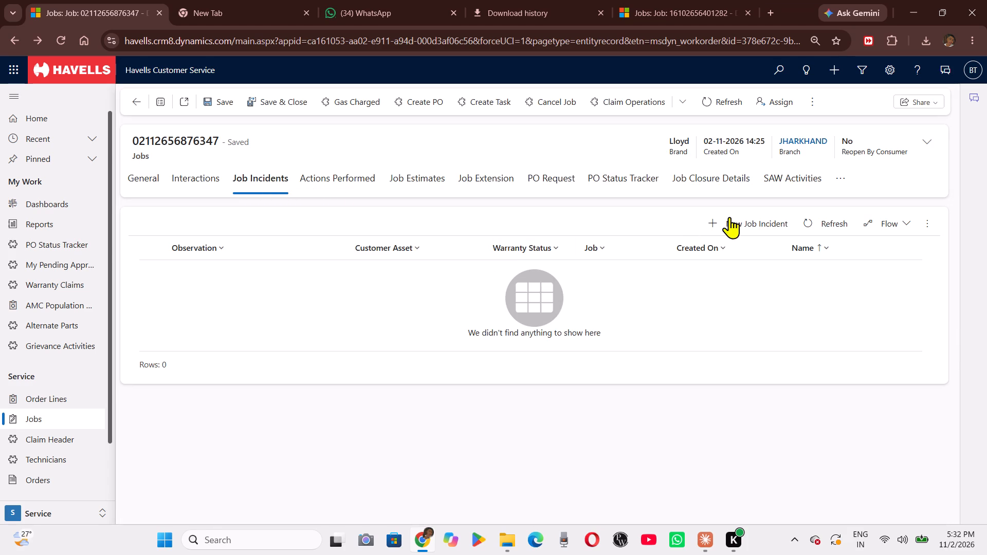
click(737, 215)
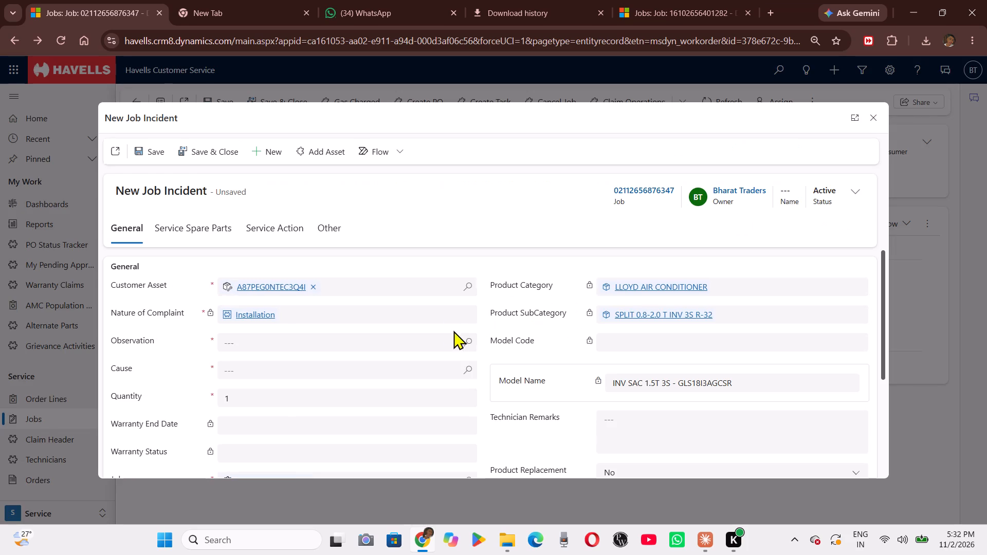
click(462, 339)
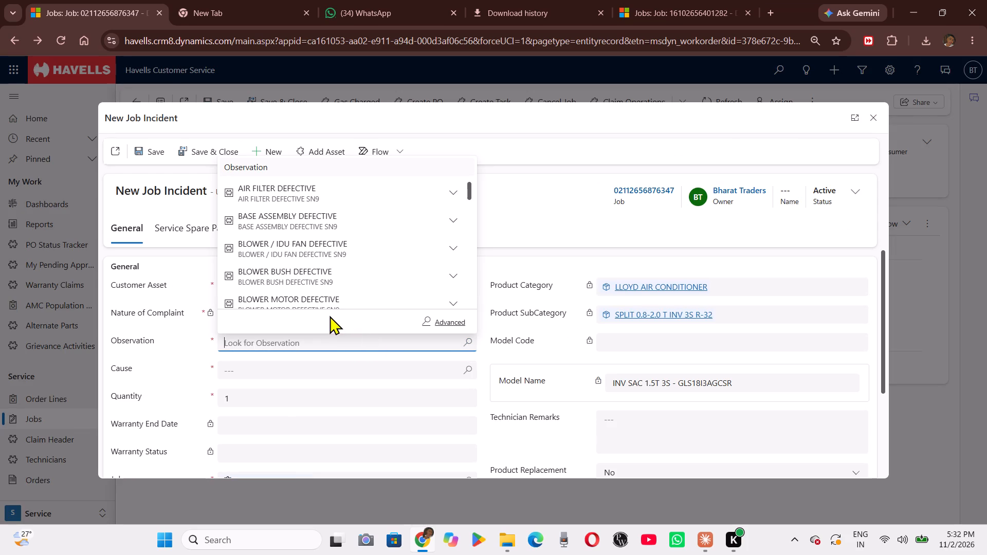
scroll(333, 289, down, 4)
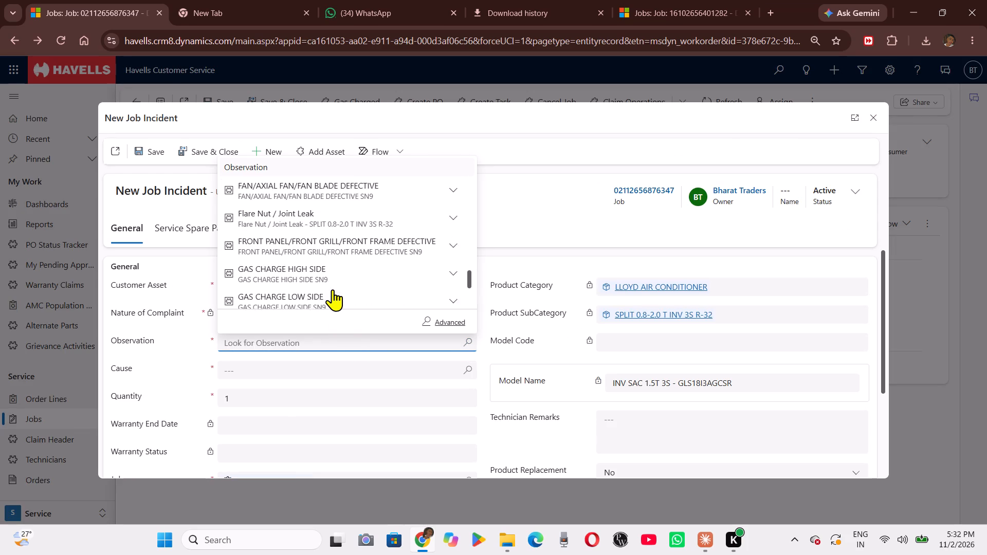
scroll(333, 289, down, 1)
click(321, 287)
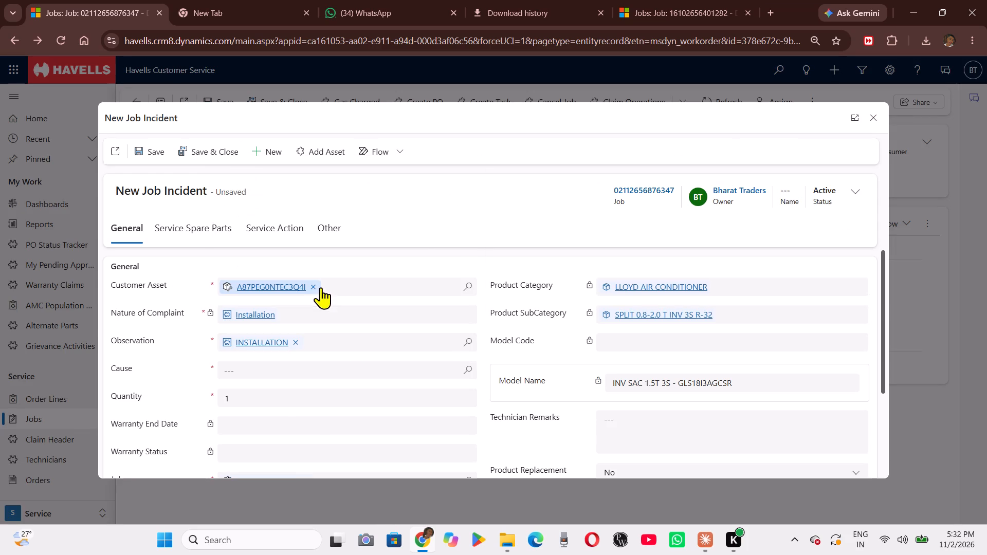
click(474, 368)
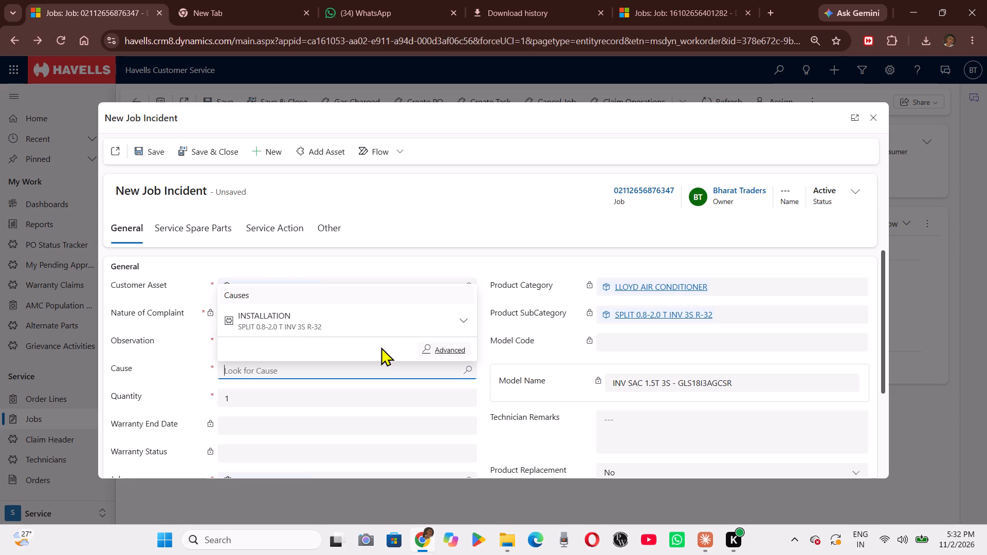
click(342, 330)
click(148, 148)
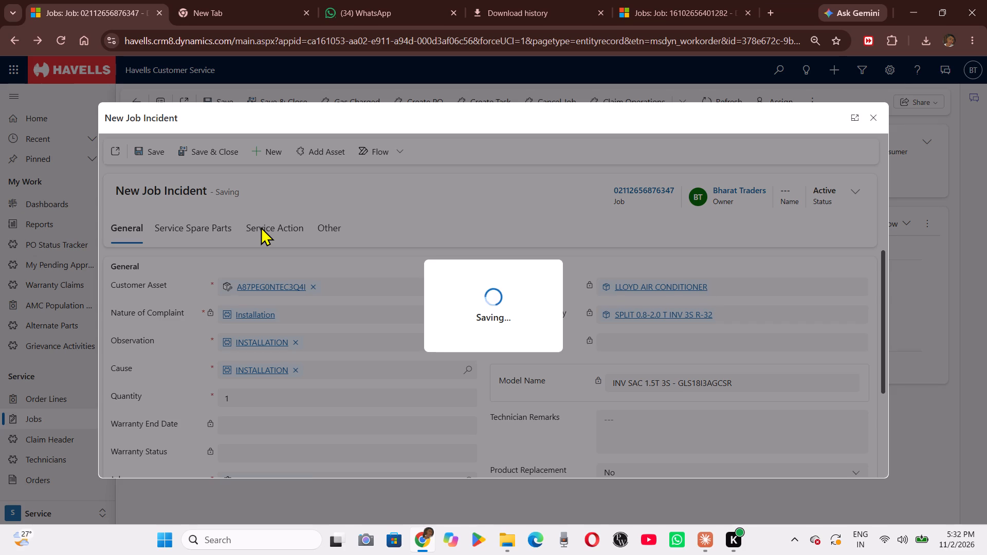
Mark the incident's Installation Done service action as Used, save it, and return to the job.
click(275, 228)
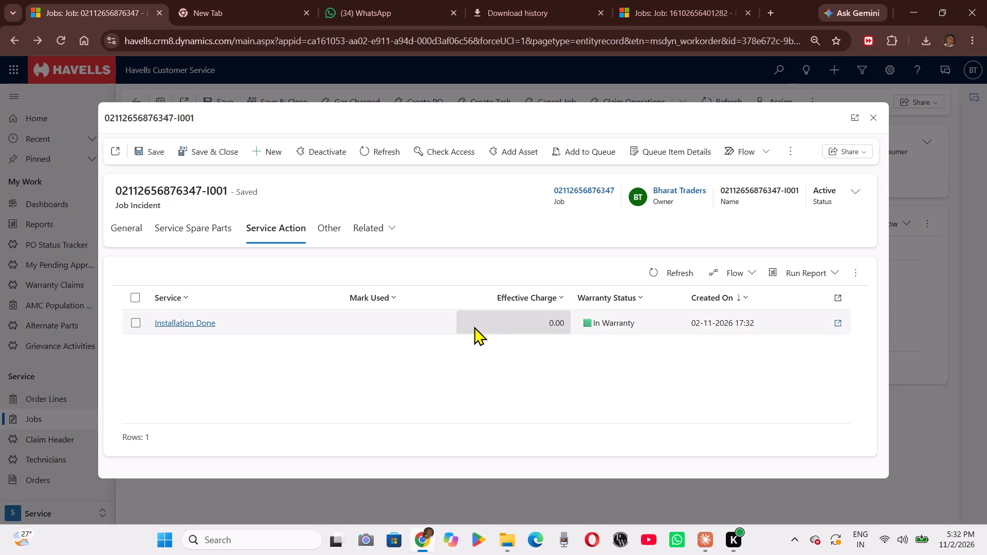
click(660, 275)
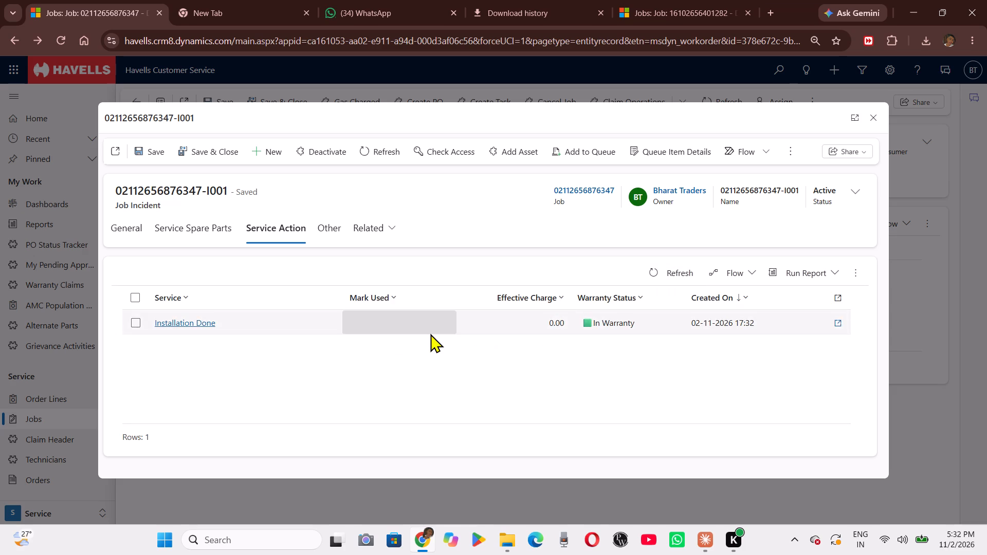
triple_click(430, 334)
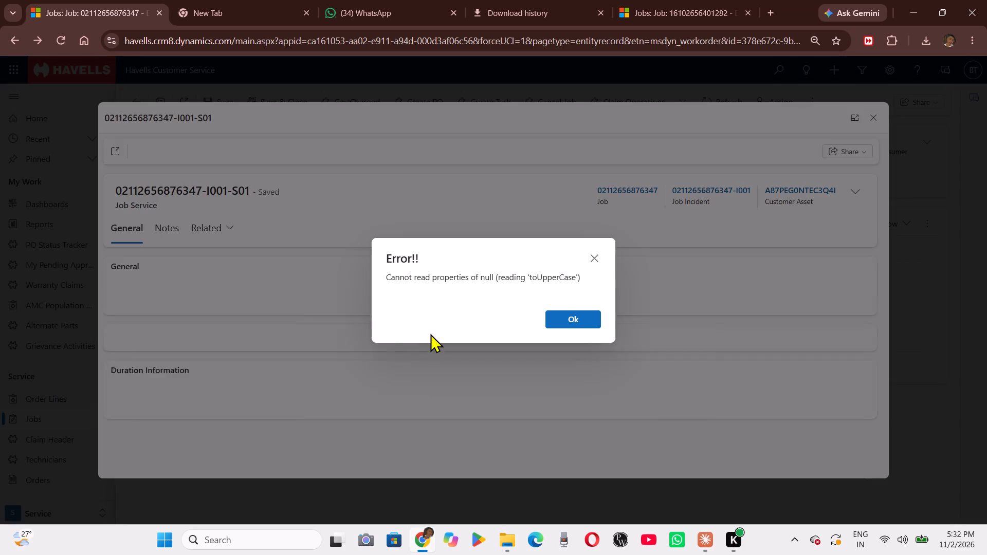
click(561, 315)
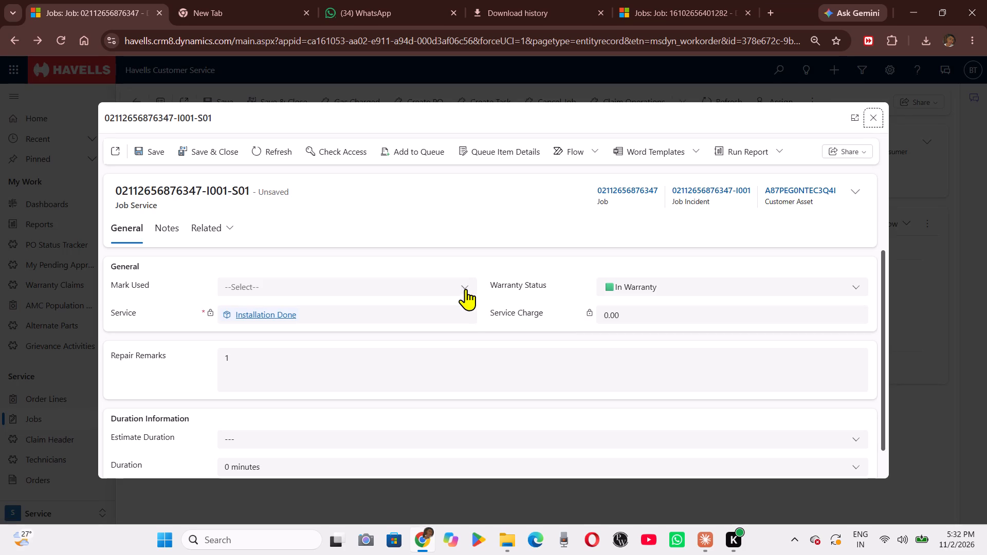
click(461, 288)
click(370, 344)
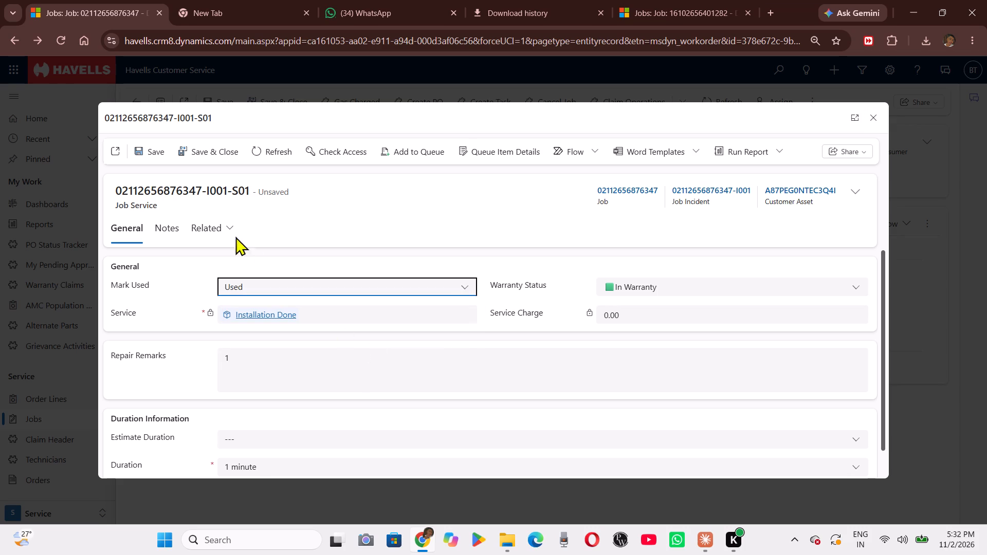
click(147, 160)
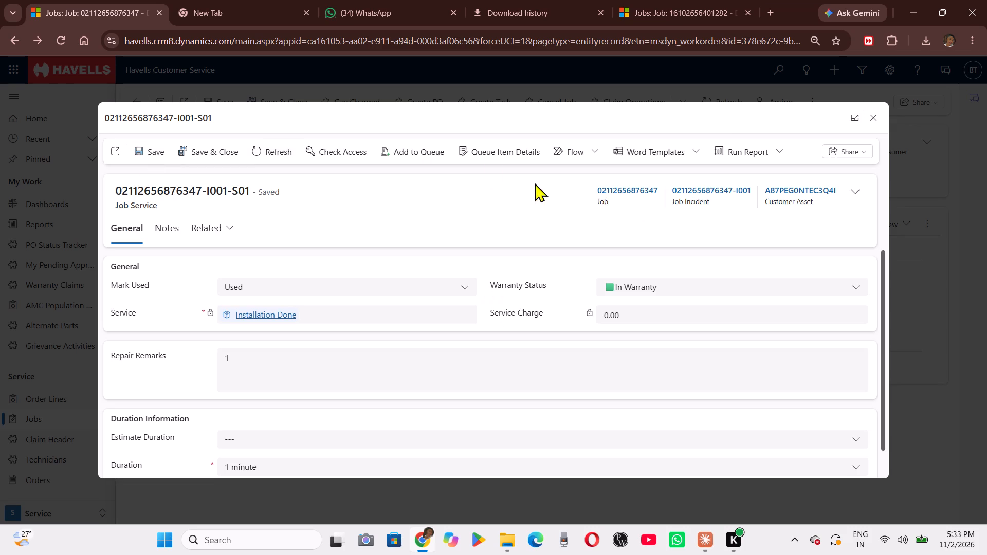
click(868, 113)
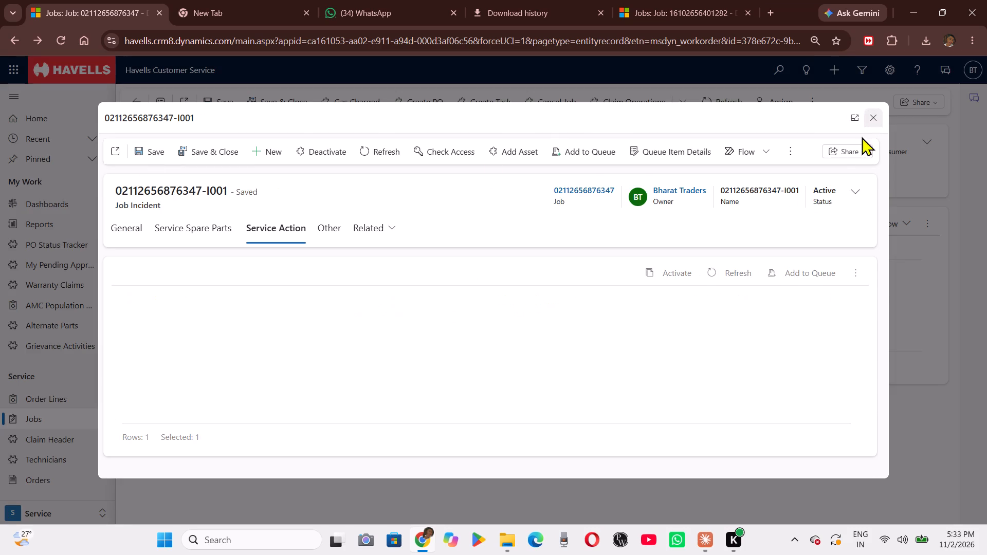
click(872, 120)
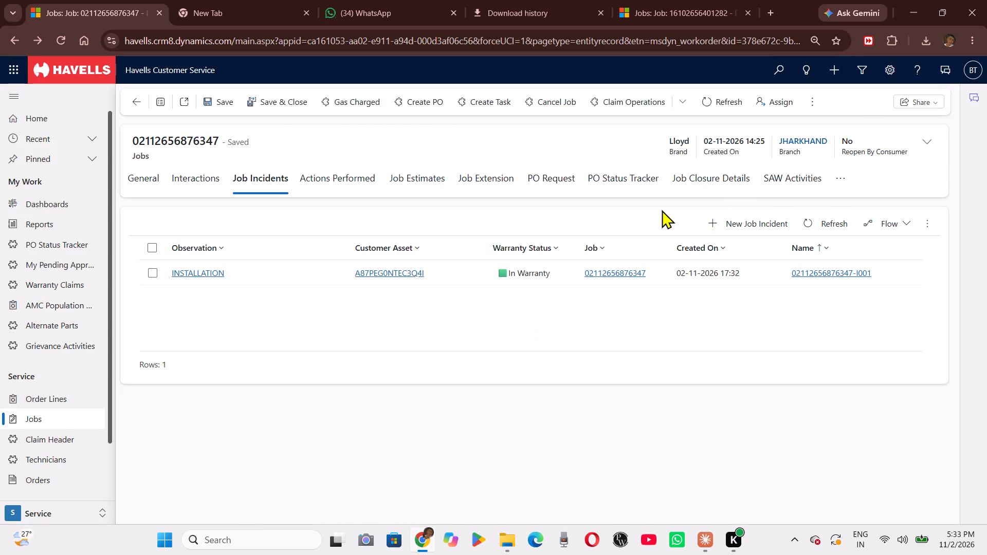
Set Job Completed to Yes in the job's closure details, save, and refresh the record.
click(690, 186)
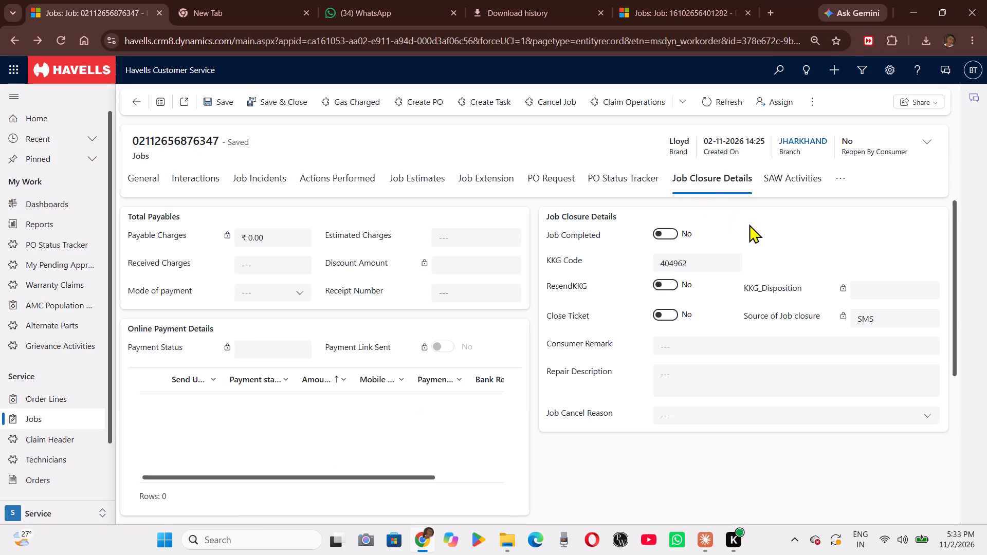
click(673, 236)
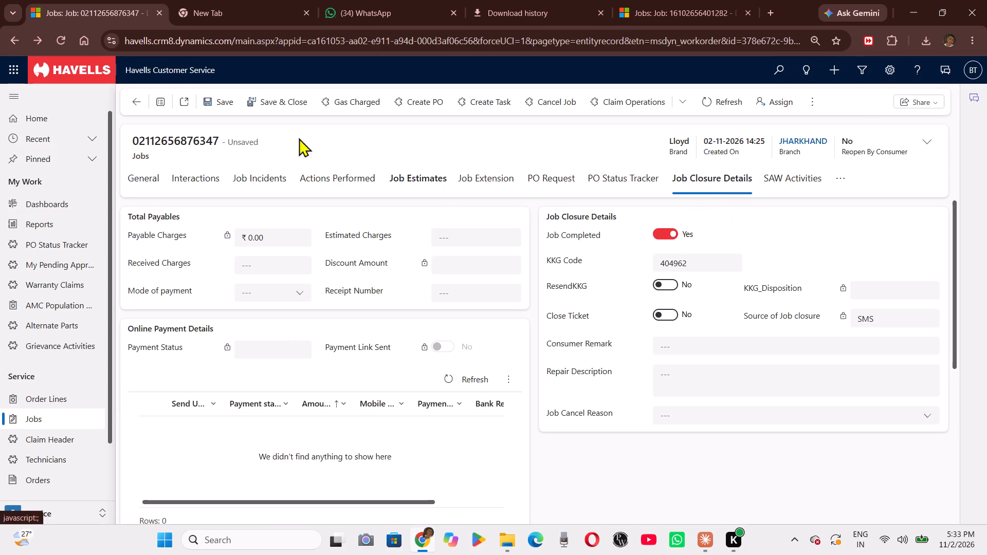
click(210, 103)
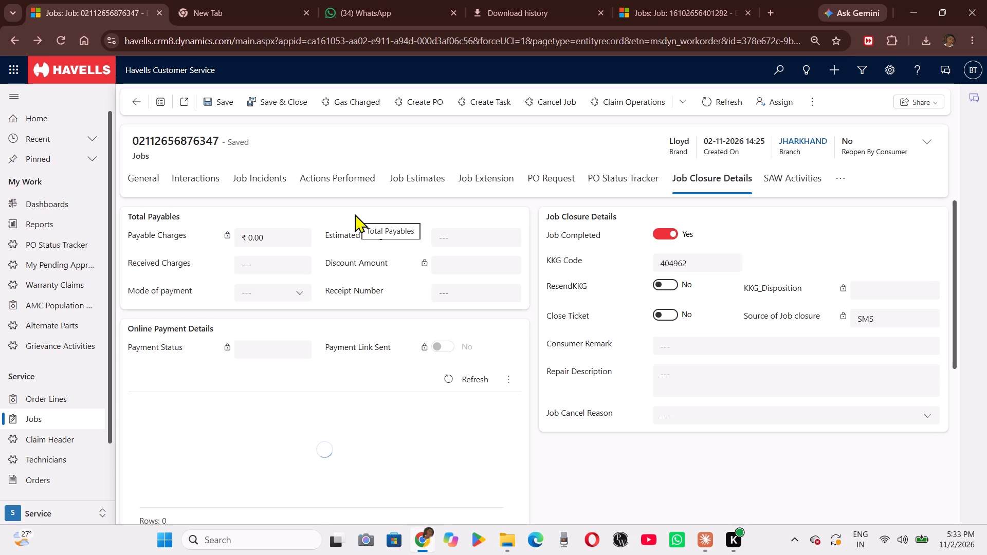
click(717, 99)
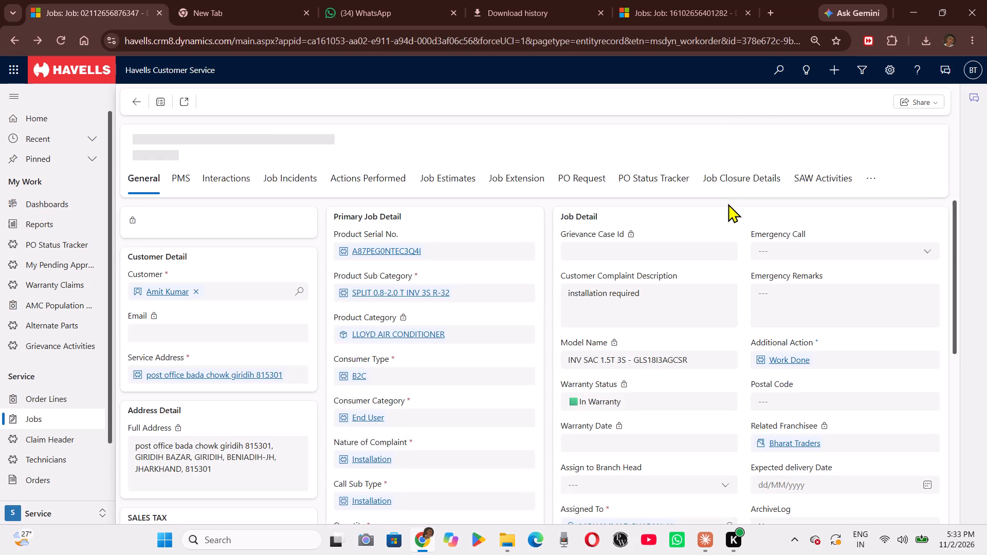
Review the job's closure details, look up the available scheme codes, and check the general job information.
click(746, 177)
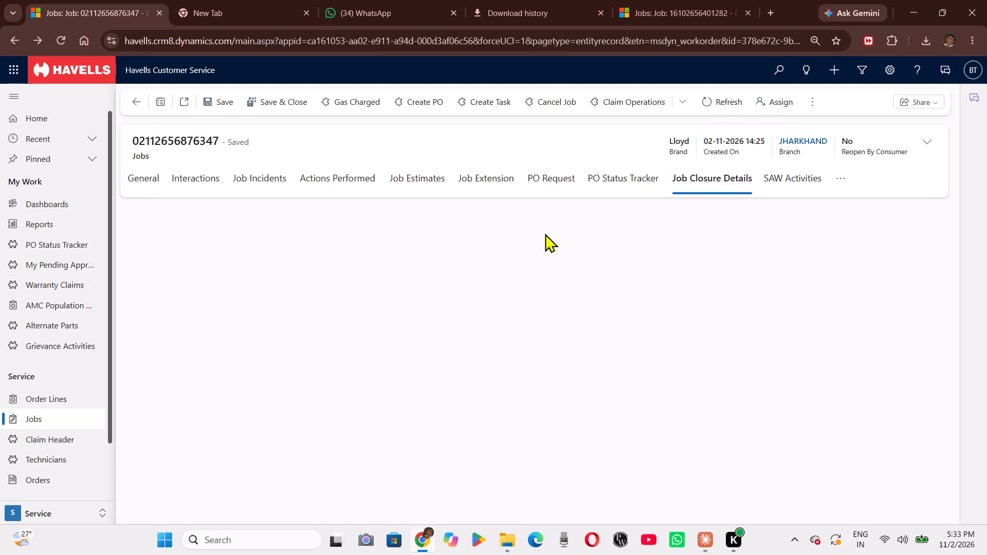
scroll(313, 433, down, 1)
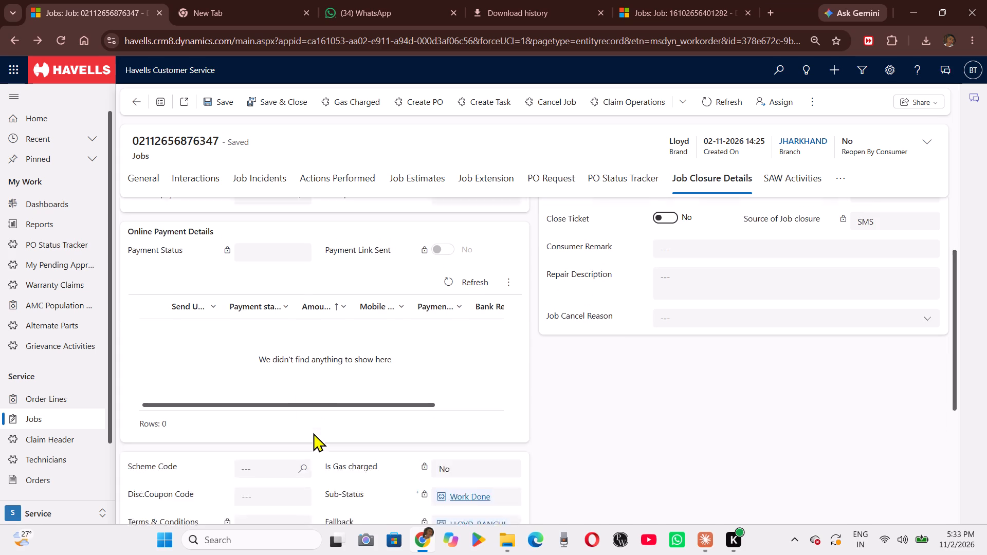
scroll(313, 433, down, 1)
click(305, 417)
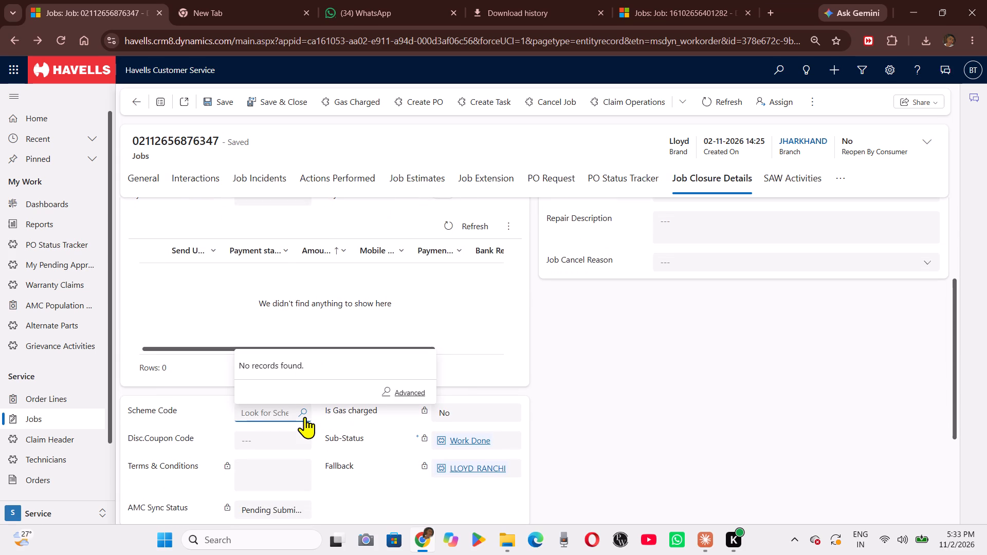
click(471, 319)
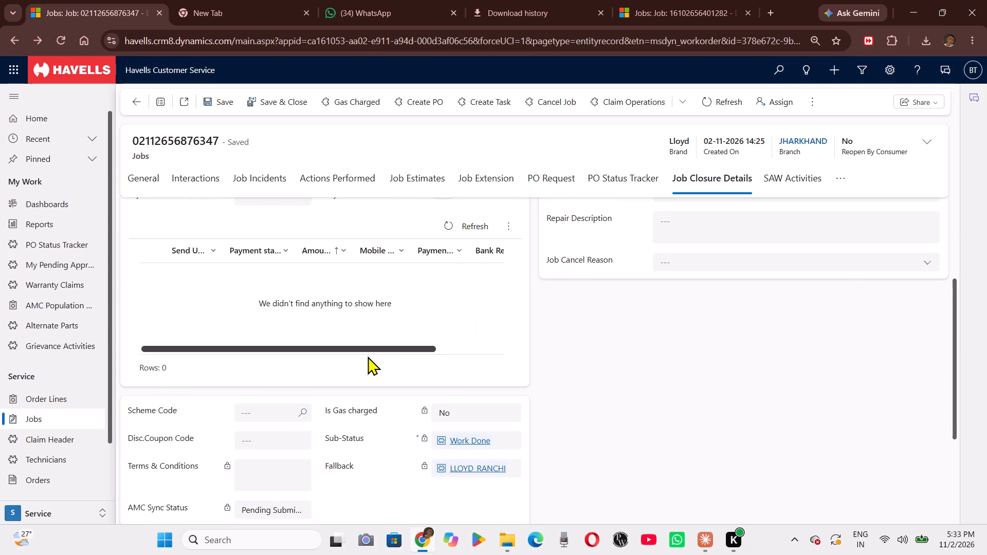
scroll(368, 356, up, 2)
click(161, 184)
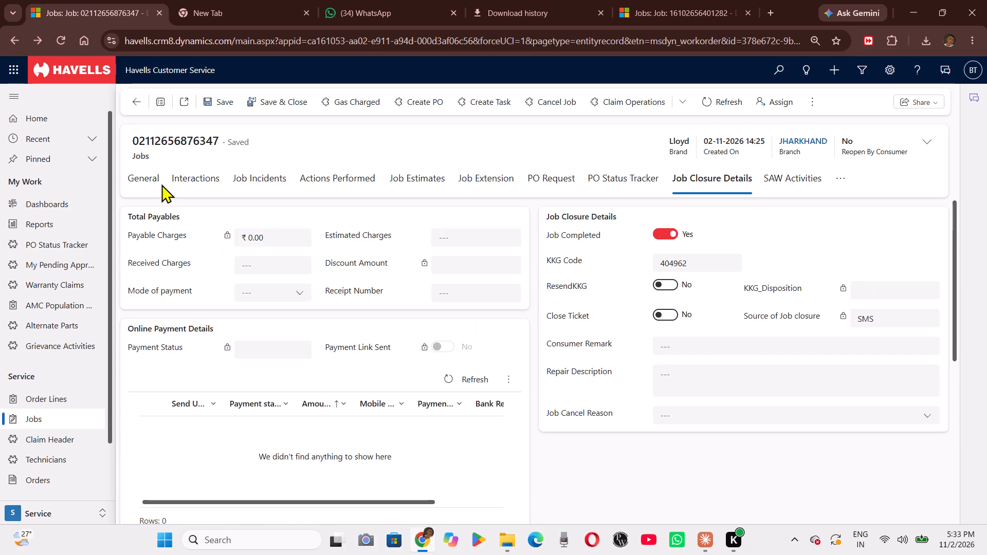
click(148, 180)
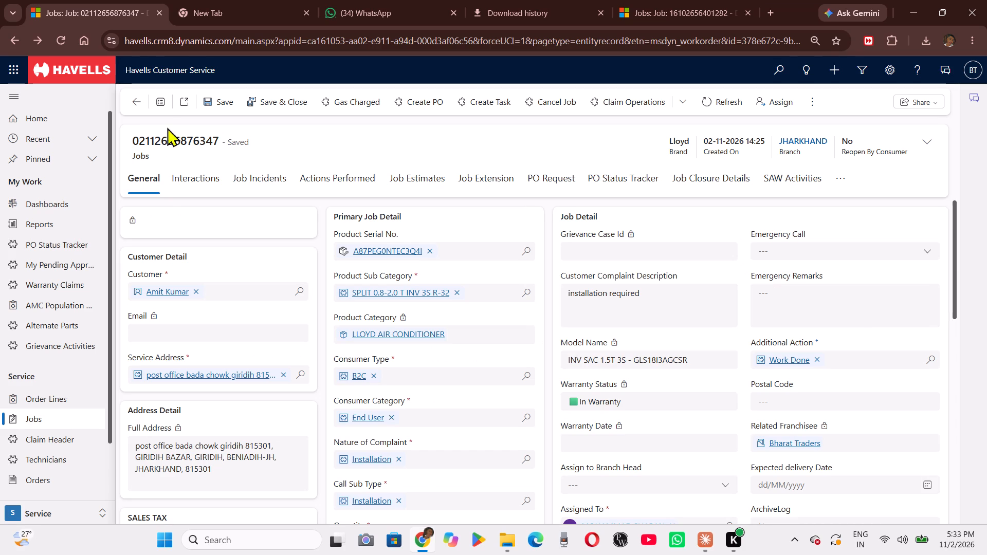
Return to the Active Jobs list.
click(138, 106)
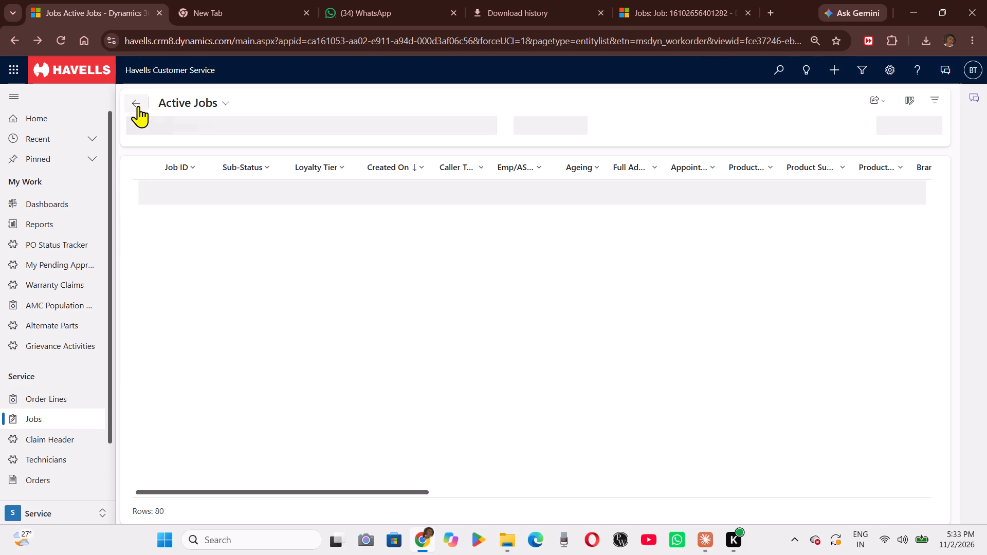
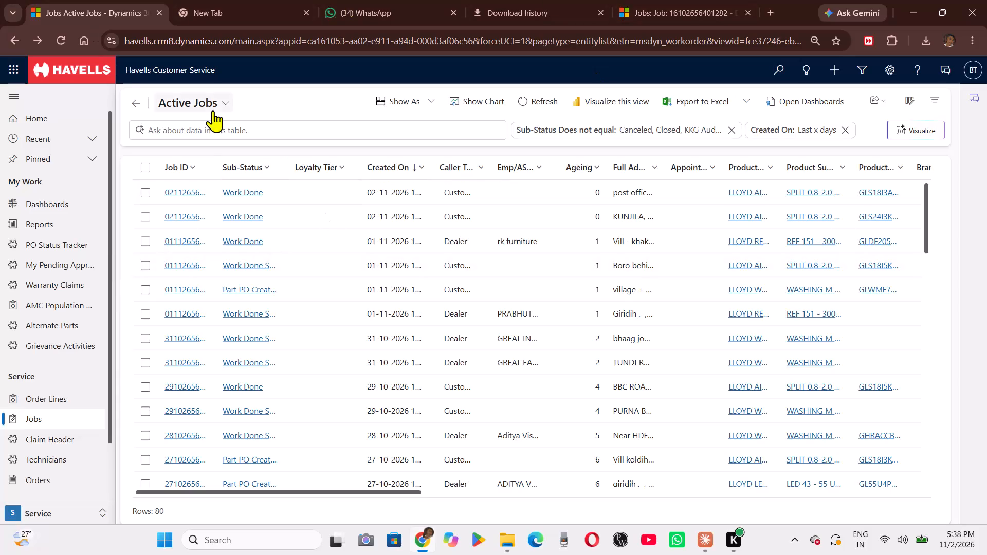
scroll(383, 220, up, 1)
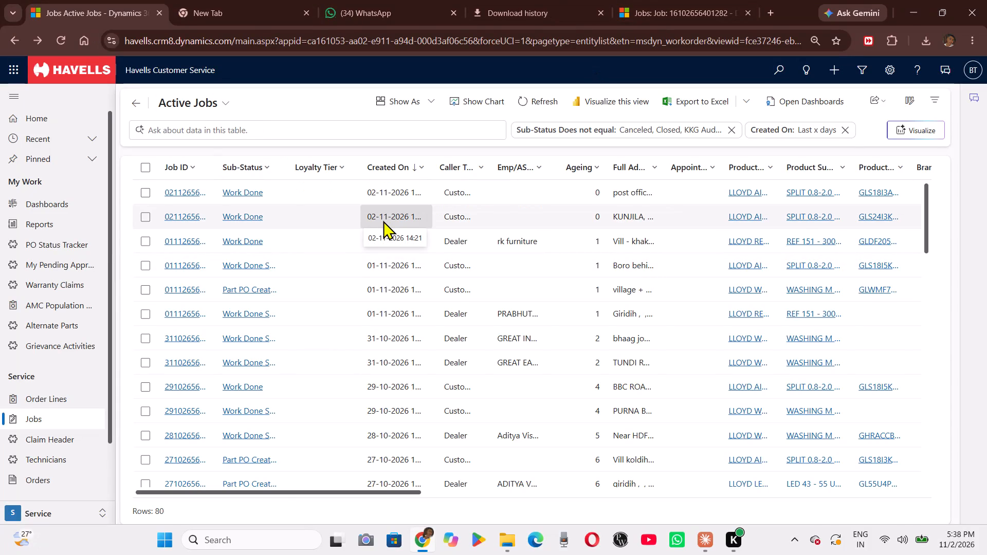
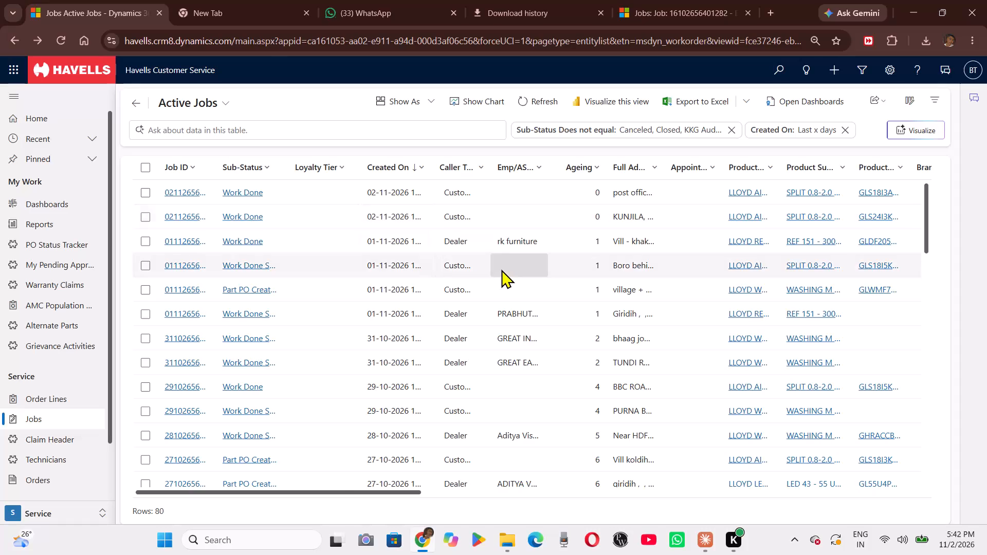
Open the sorting and filtering options for the Sub-Status column of the Active Jobs list.
scroll(501, 269, left, 1)
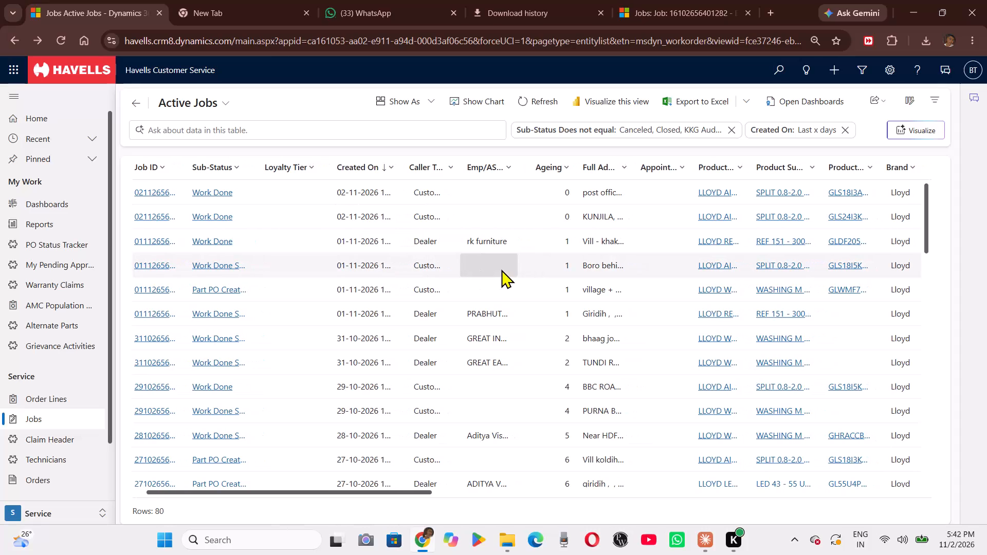
scroll(501, 269, up, 1)
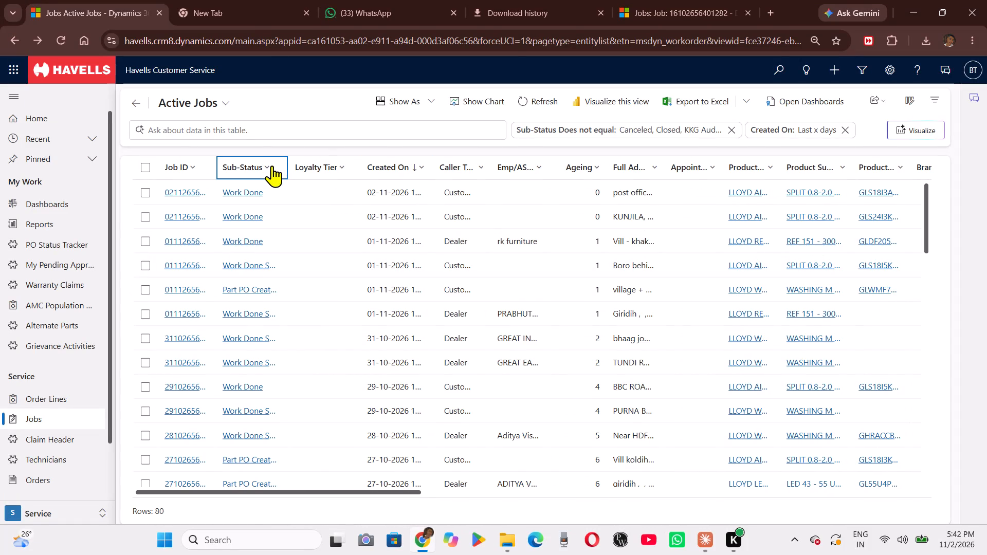
click(272, 165)
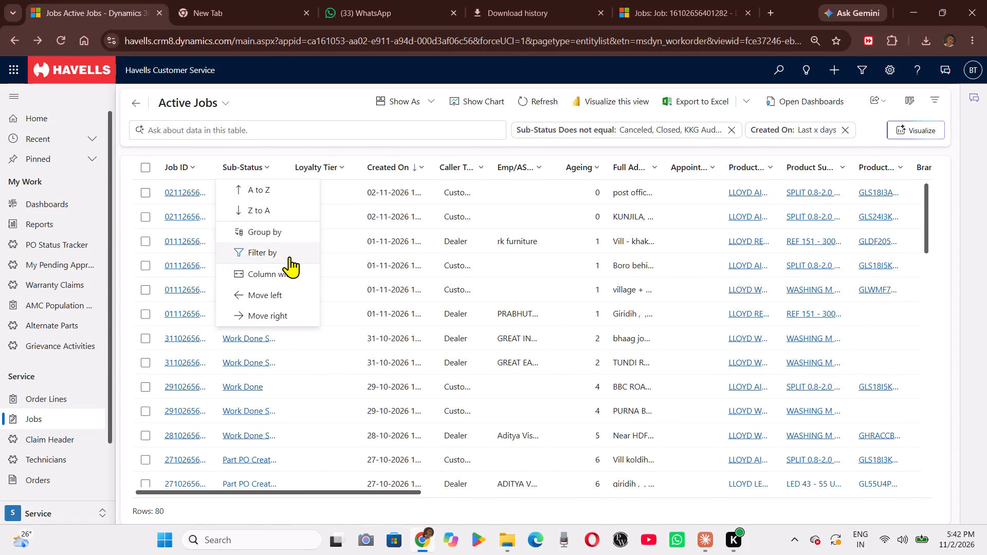
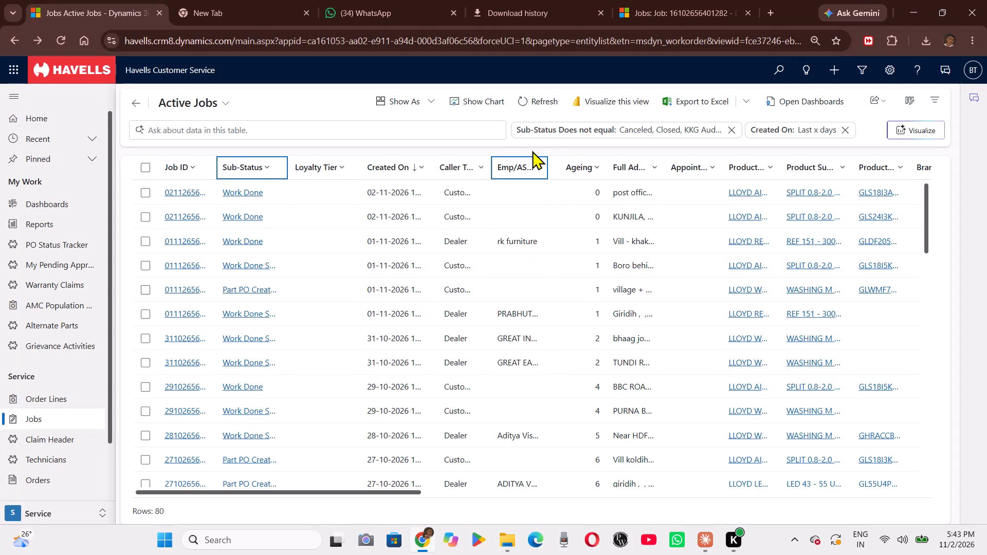
Refresh the Active Jobs list.
click(526, 108)
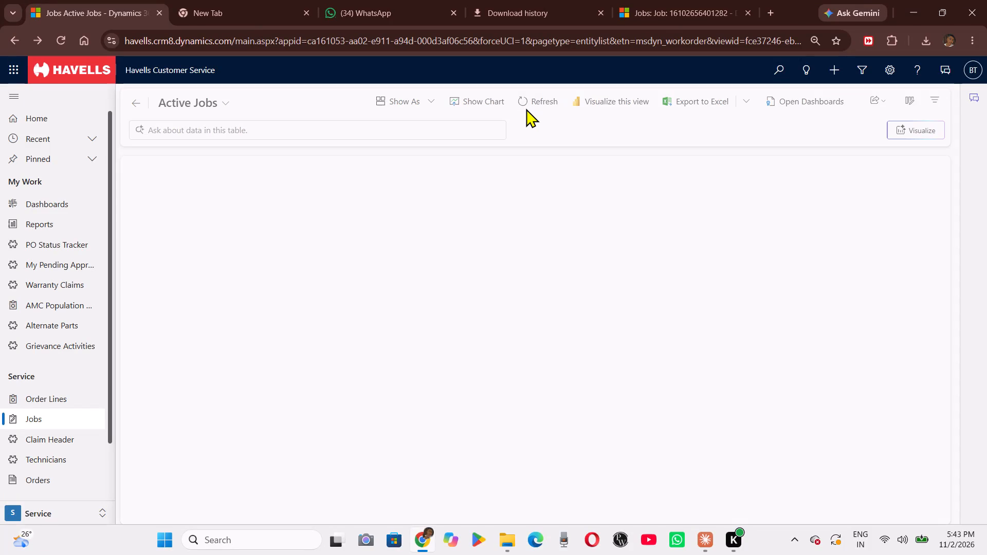
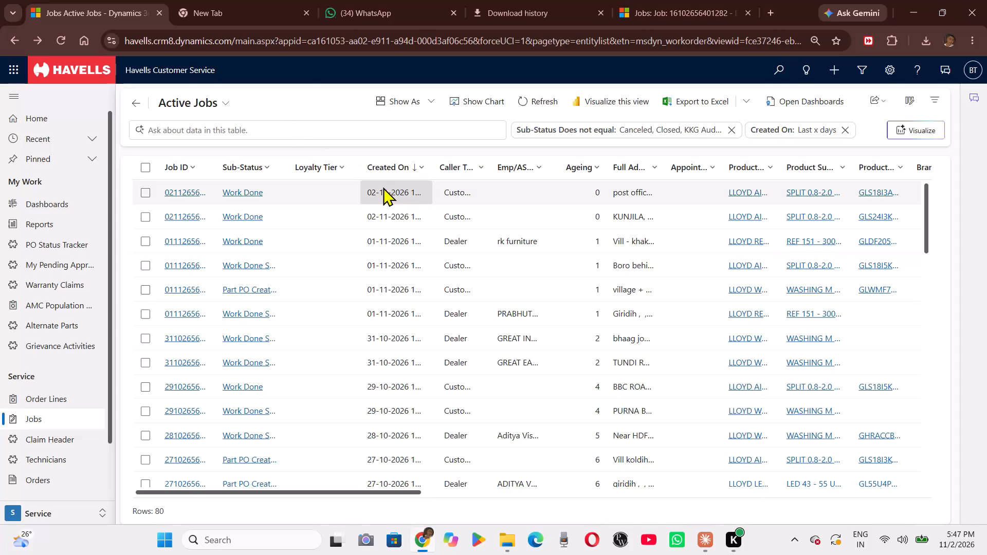
Refresh the Active Jobs list again to reload the current job records.
scroll(383, 187, up, 1)
click(530, 95)
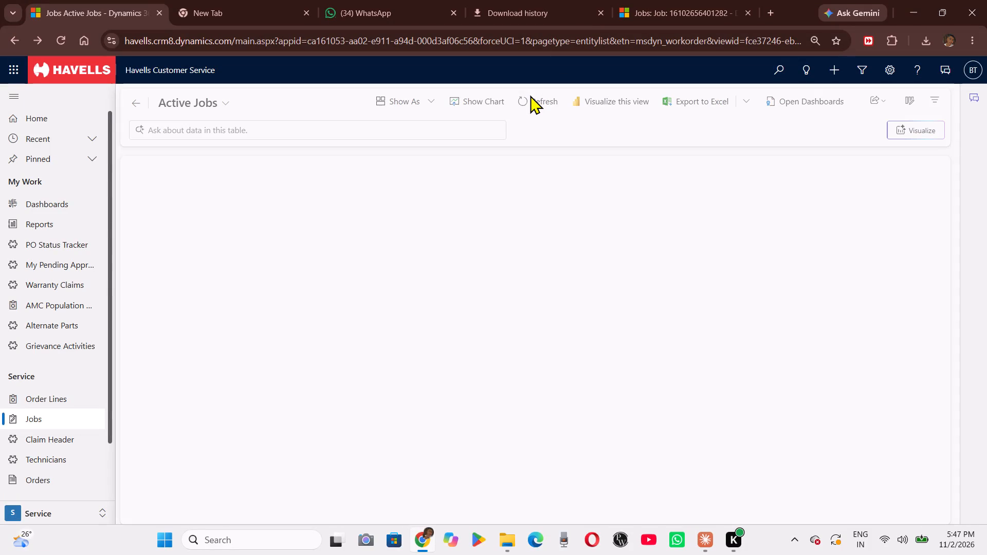